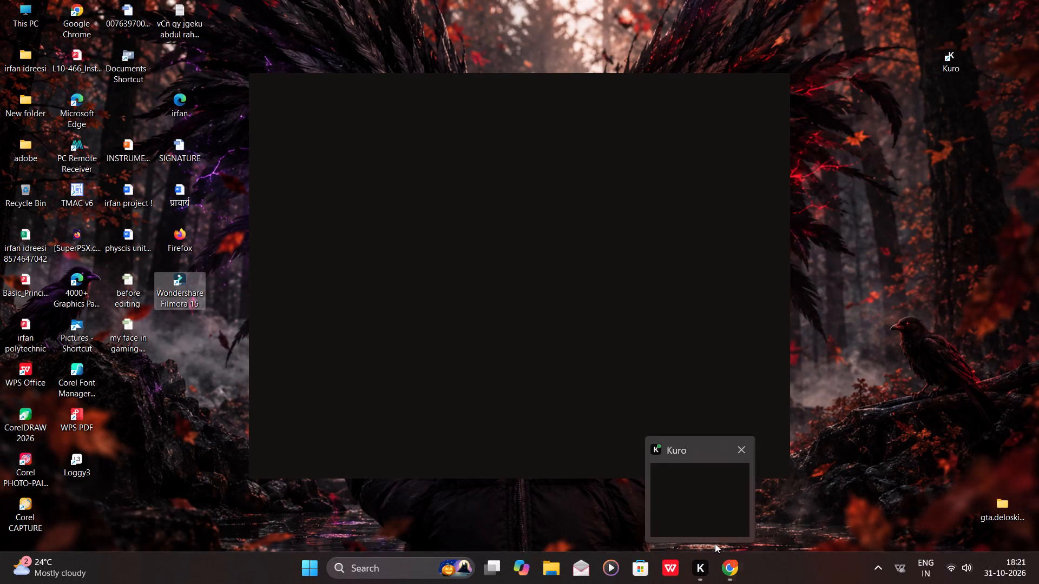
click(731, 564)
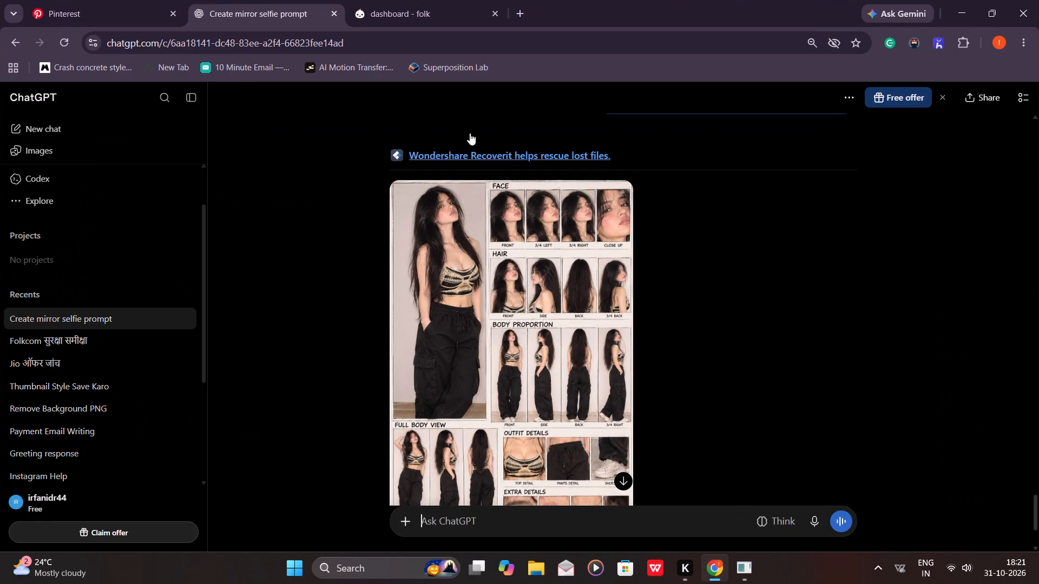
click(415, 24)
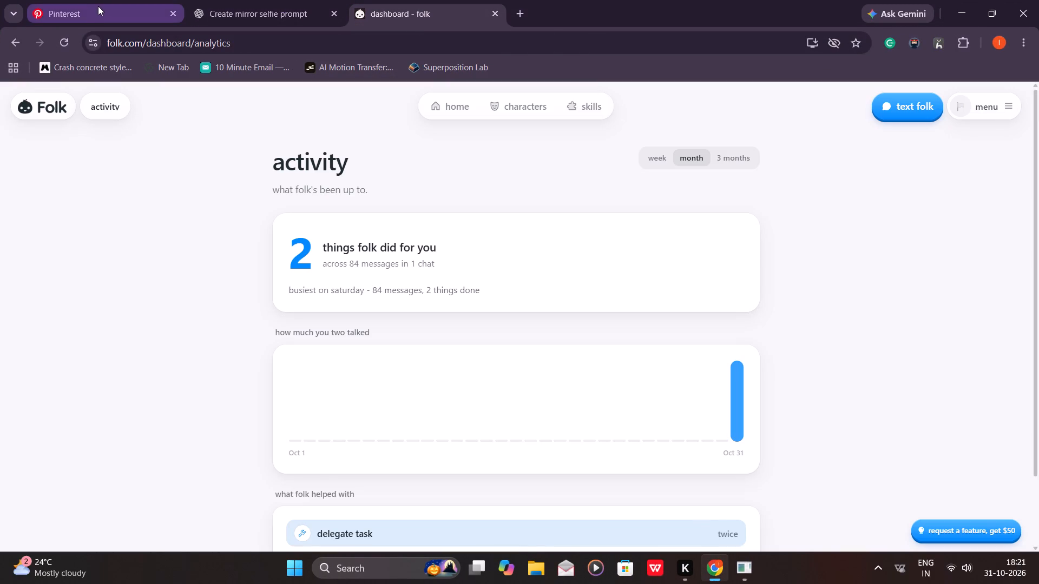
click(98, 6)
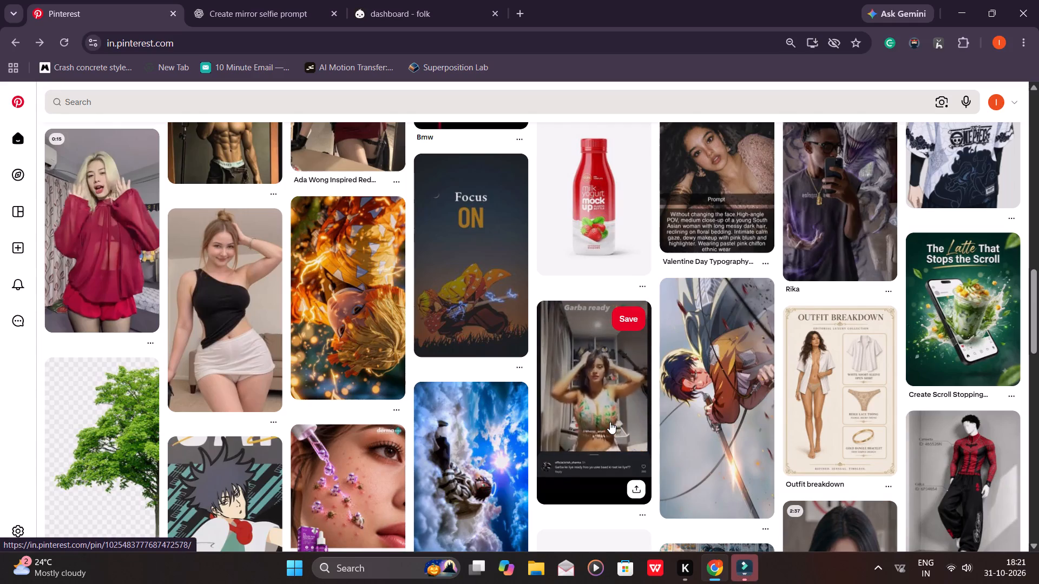
Switch to Wondershare Filmora, maximize its window and open the local project "anime style".
click(738, 565)
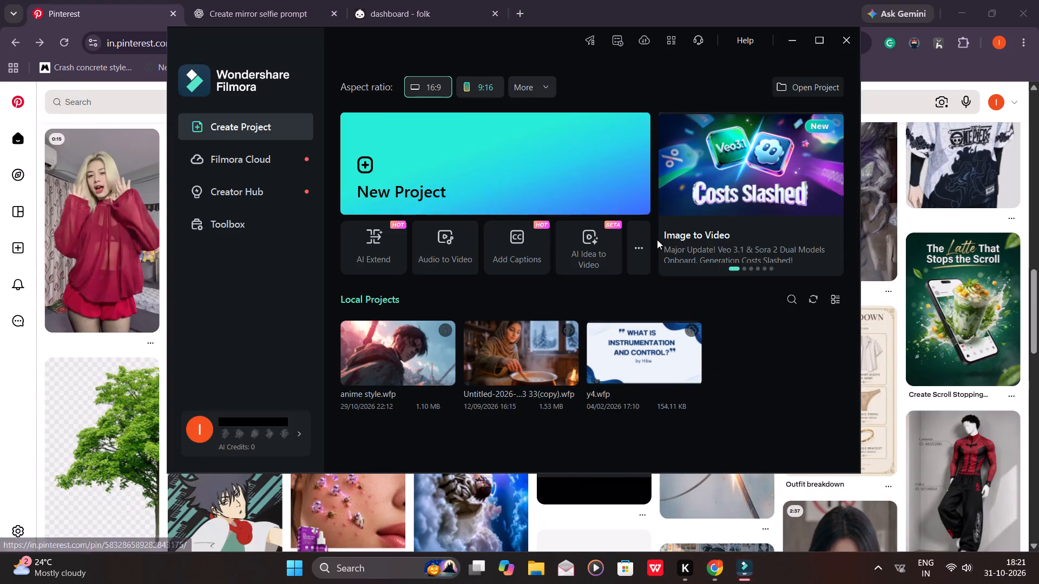
click(819, 37)
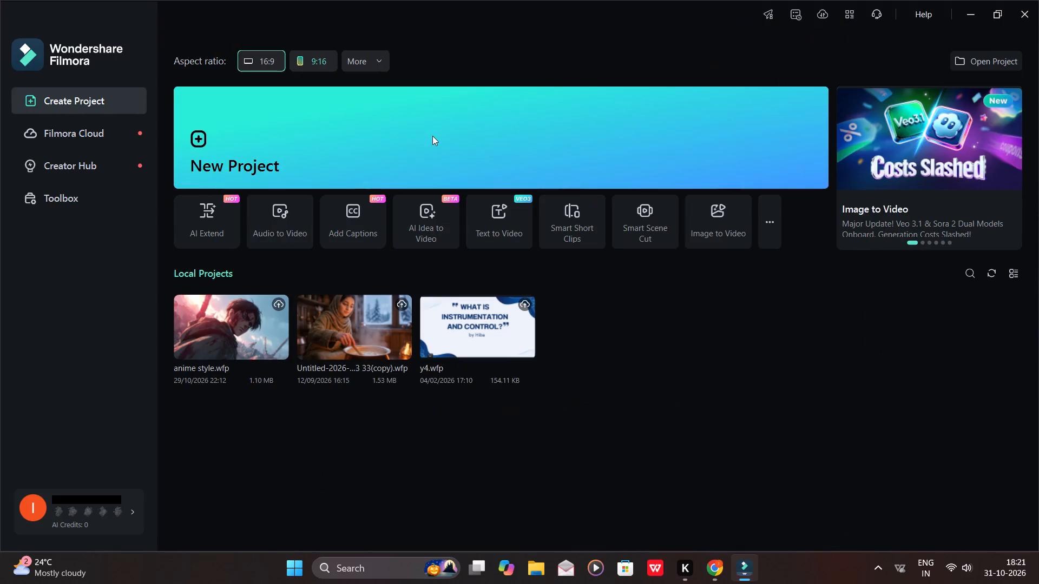
click(223, 337)
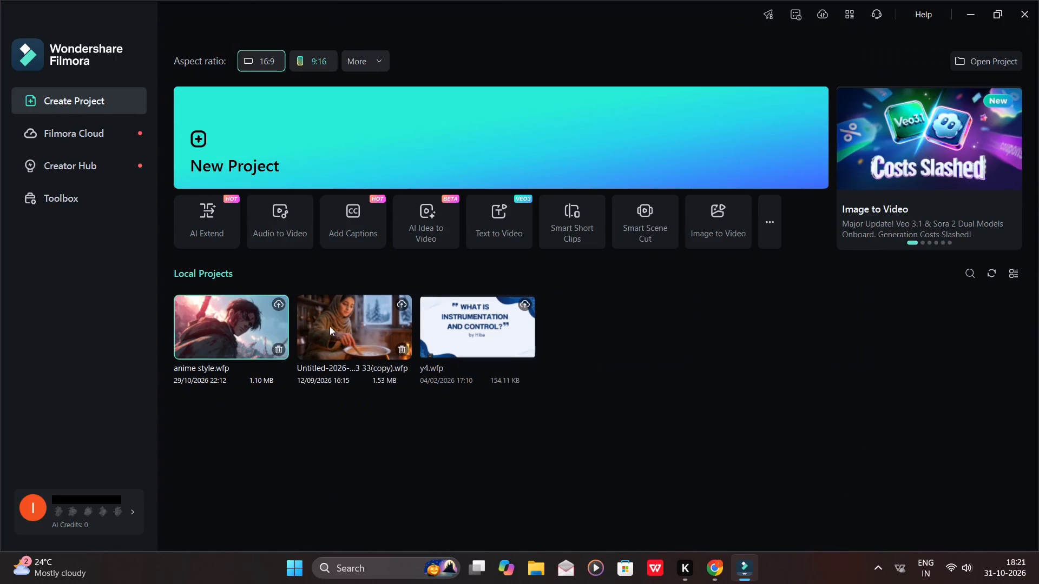
click(233, 340)
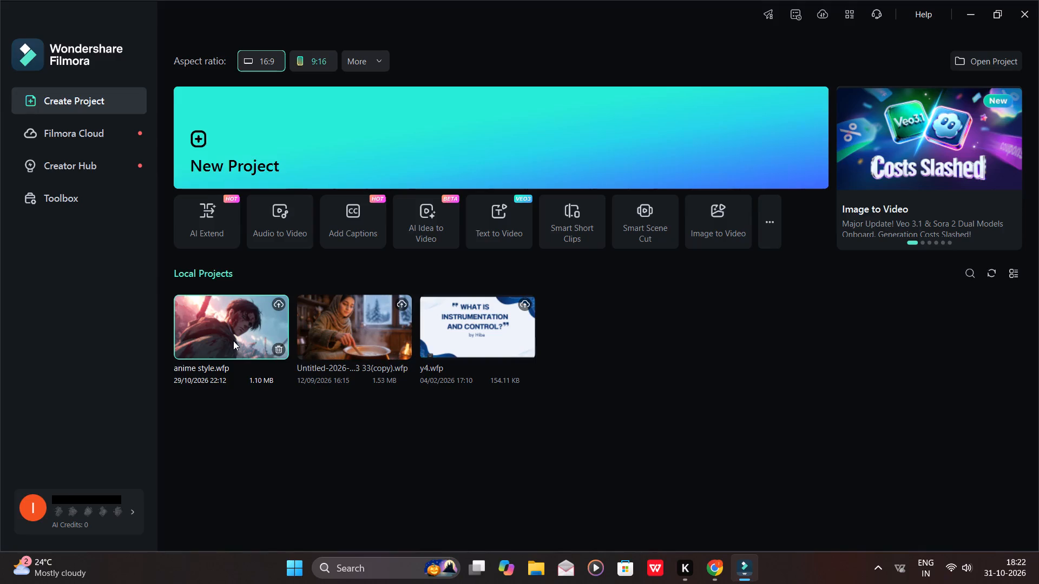
click(248, 338)
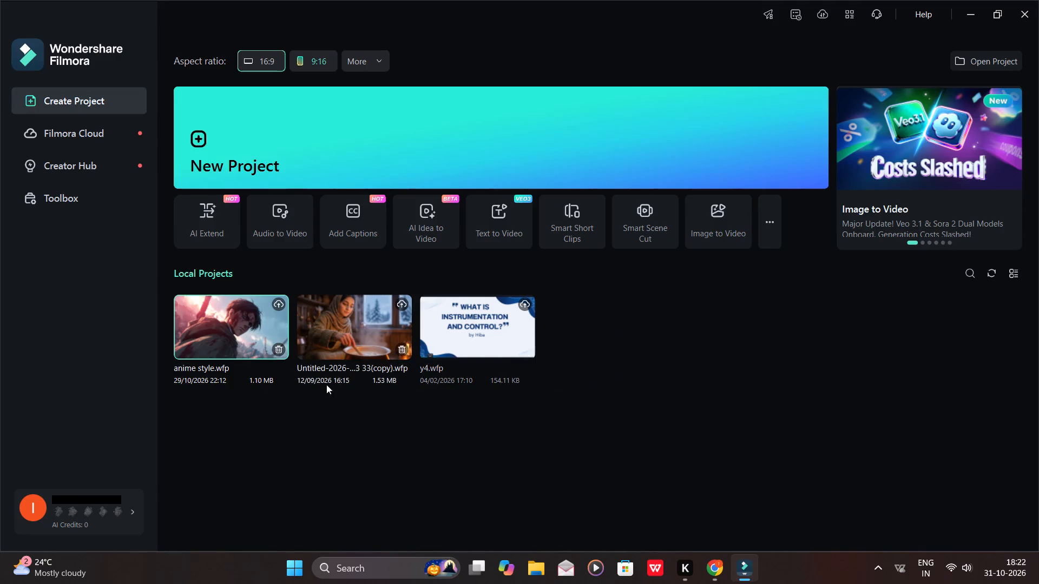
double_click(243, 337)
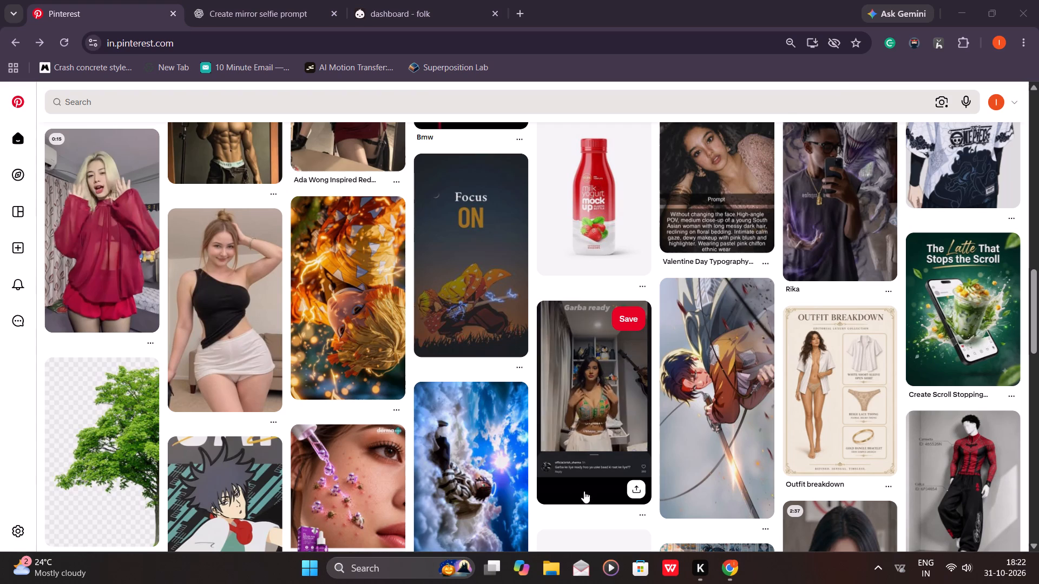
scroll(614, 457, down, 3)
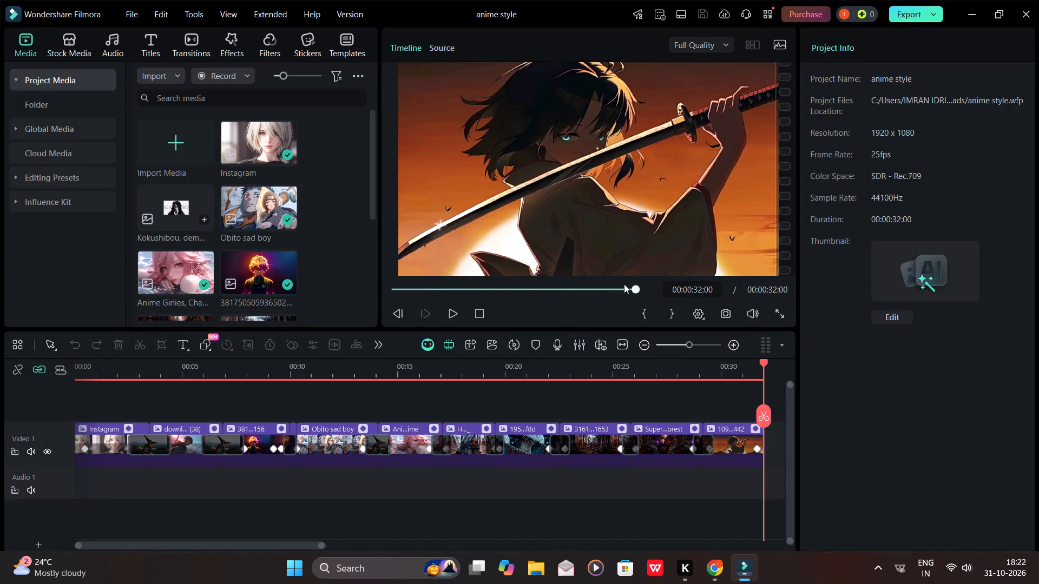
Play the whole slideshow from the start to review it, and return the playhead to the beginning.
drag(630, 290, 437, 299)
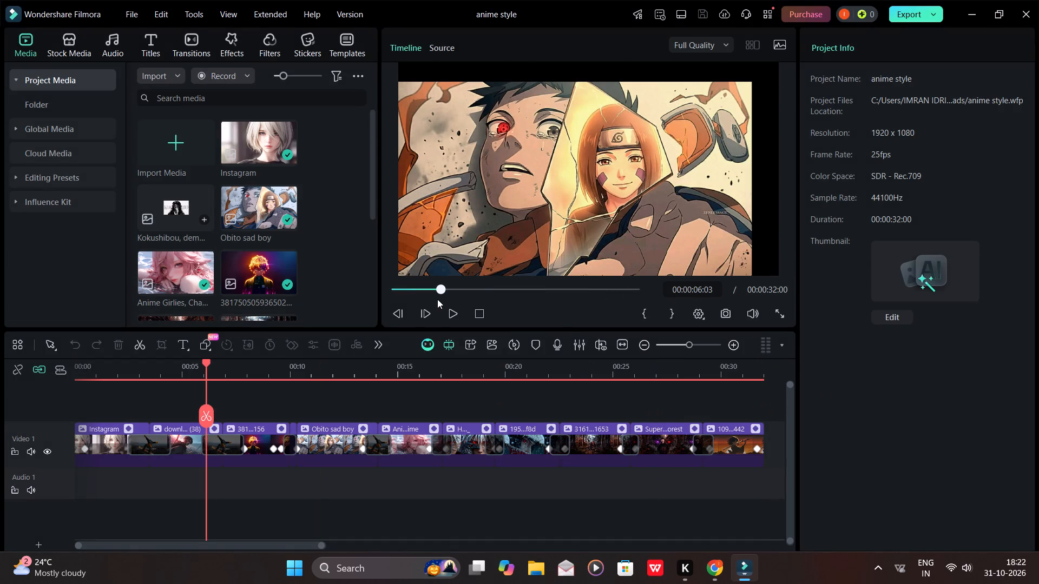
drag(437, 299, 396, 309)
key(space)
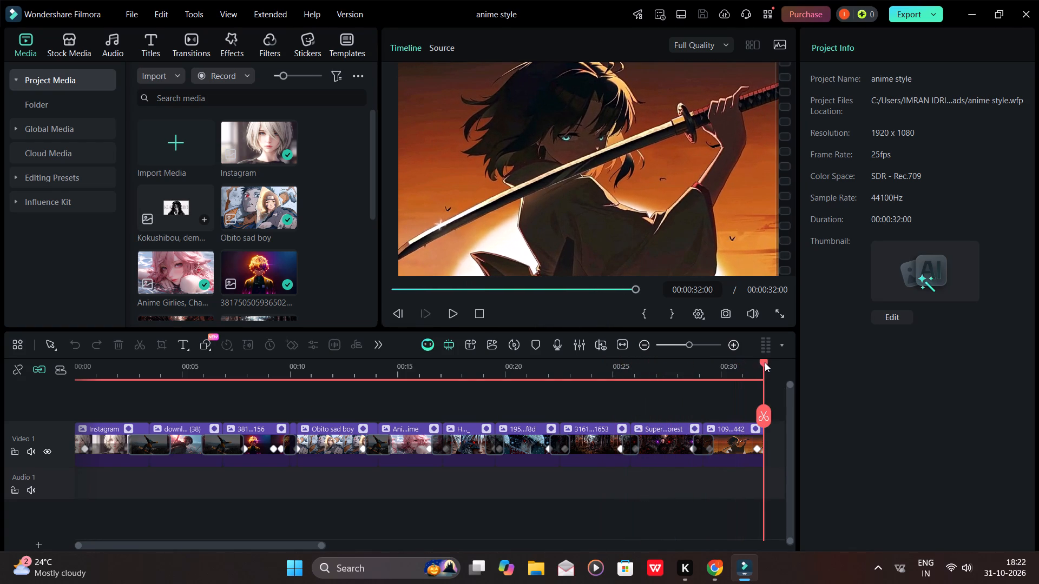
drag(765, 362, 123, 367)
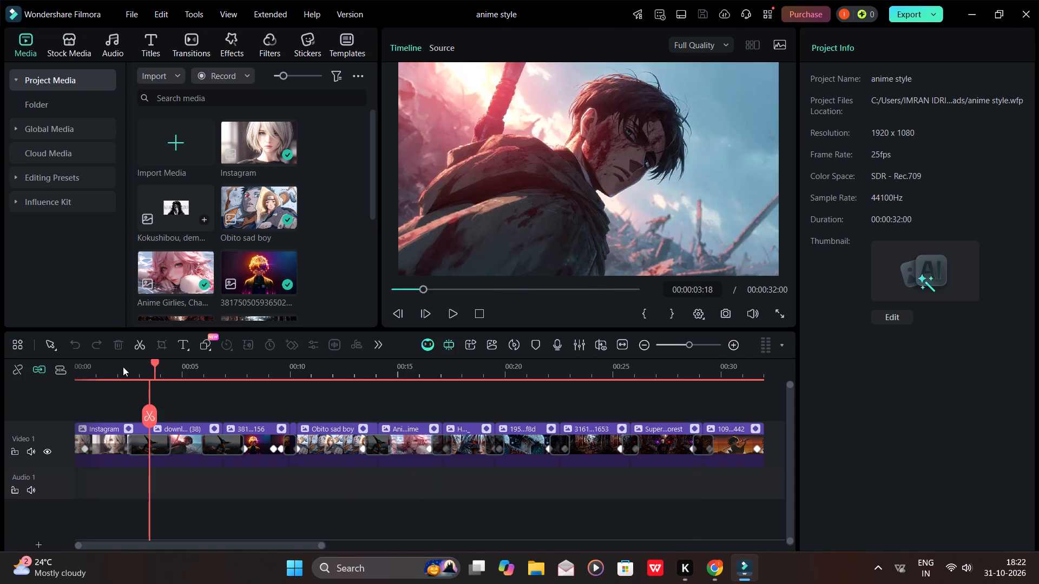
drag(123, 367, 65, 380)
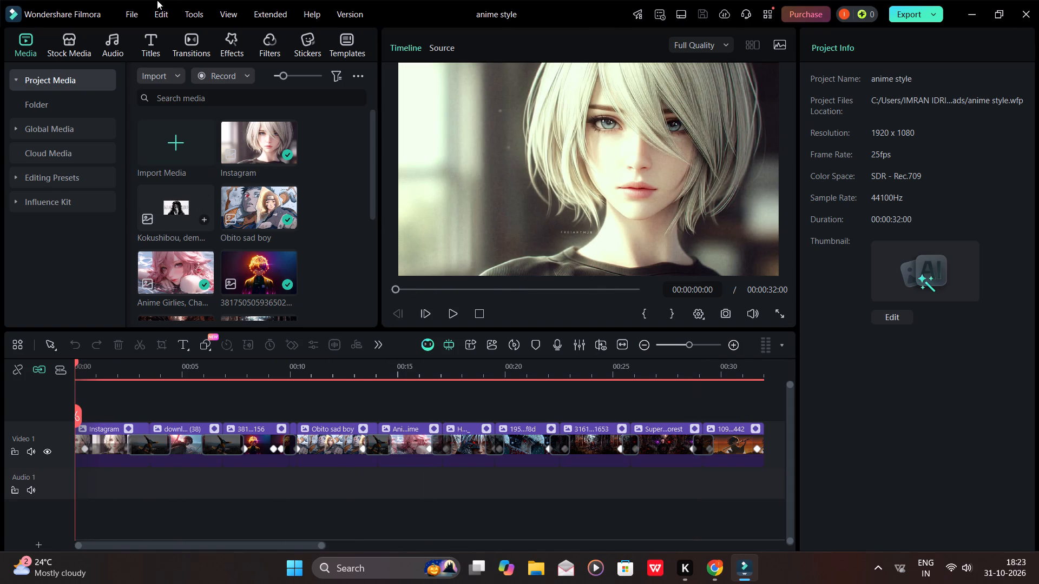
Browse the trending title effects and download Memory Life Record Title 05.
click(148, 44)
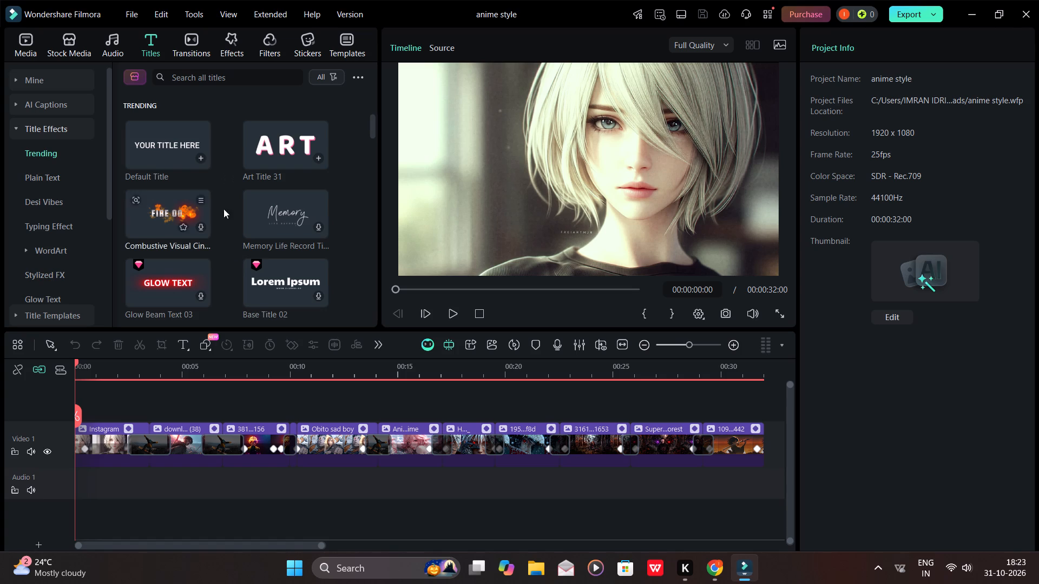
scroll(277, 155, down, 1)
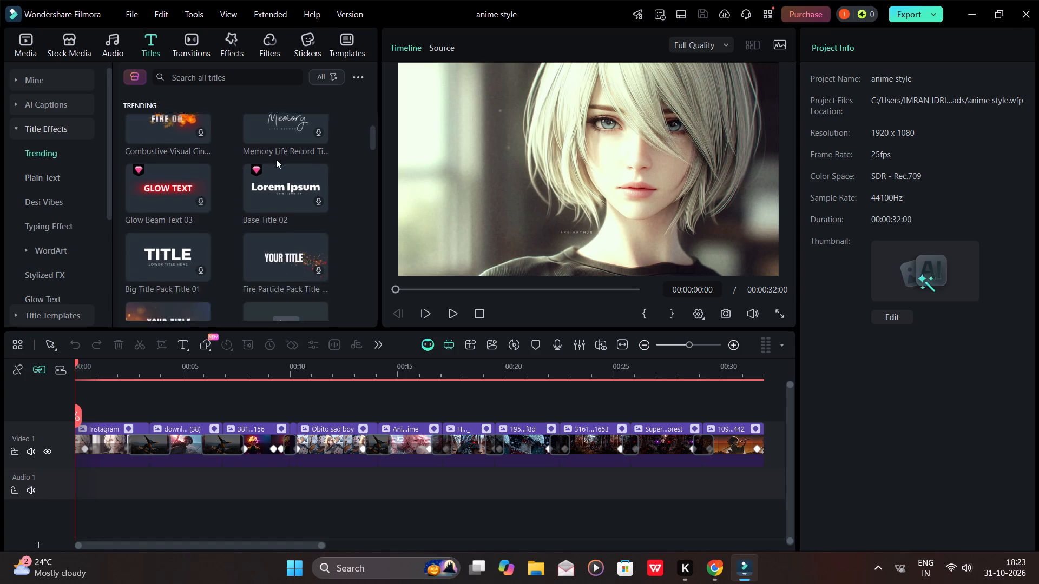
scroll(214, 160, up, 1)
scroll(167, 244, down, 1)
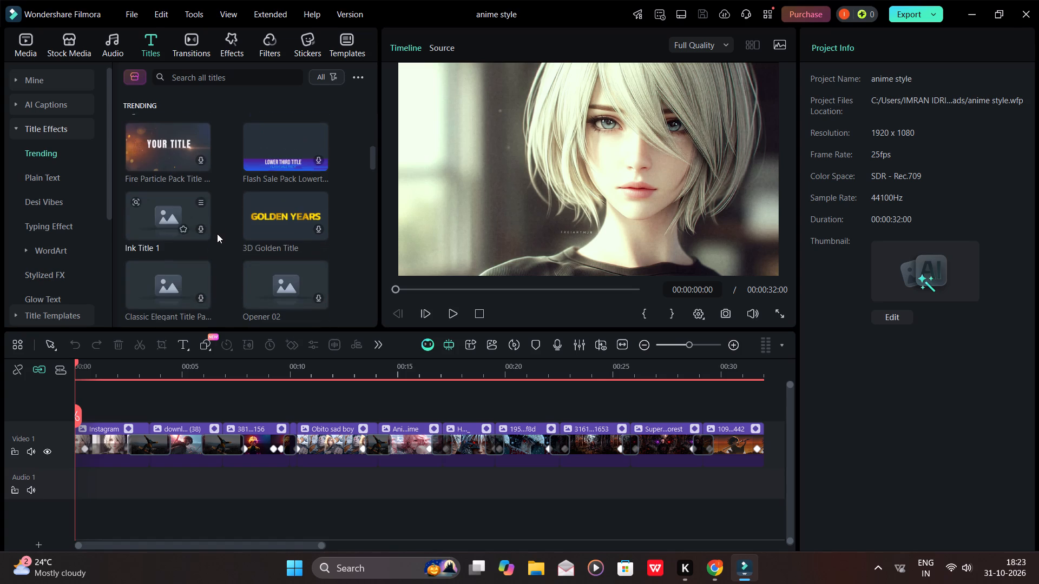
scroll(220, 228, down, 1)
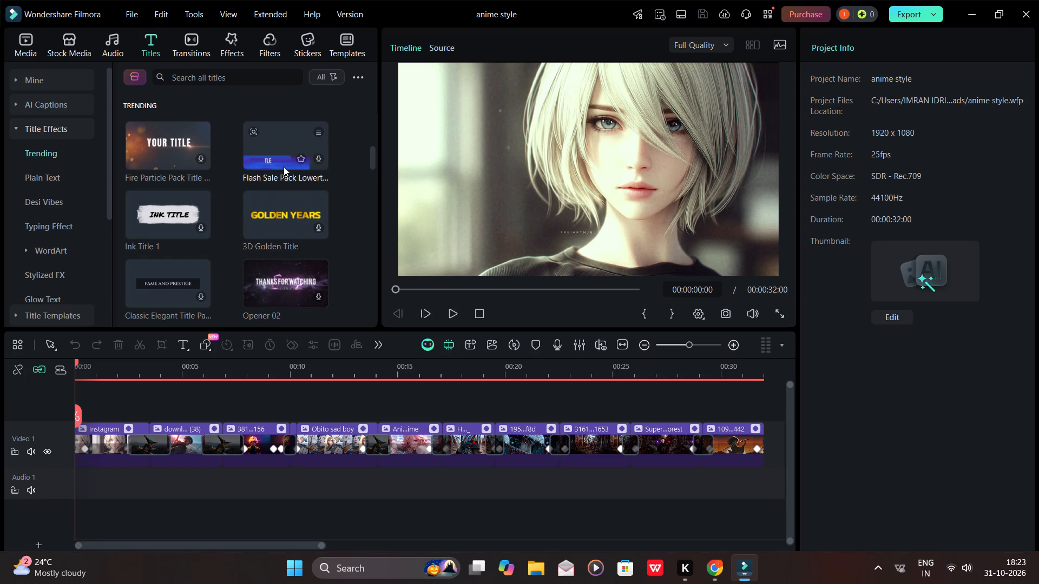
scroll(261, 118, up, 1)
scroll(276, 253, up, 1)
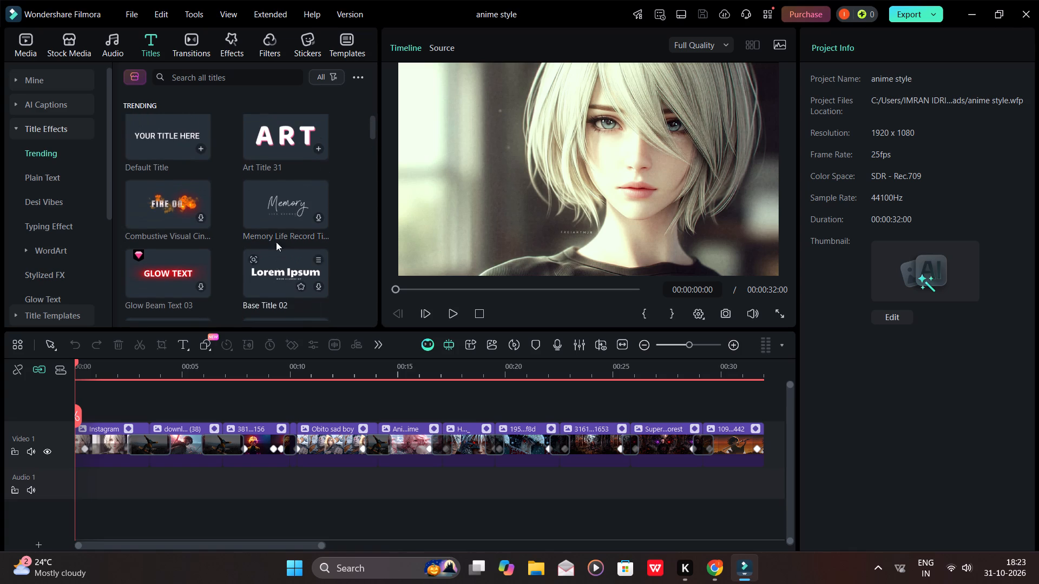
scroll(276, 242, up, 1)
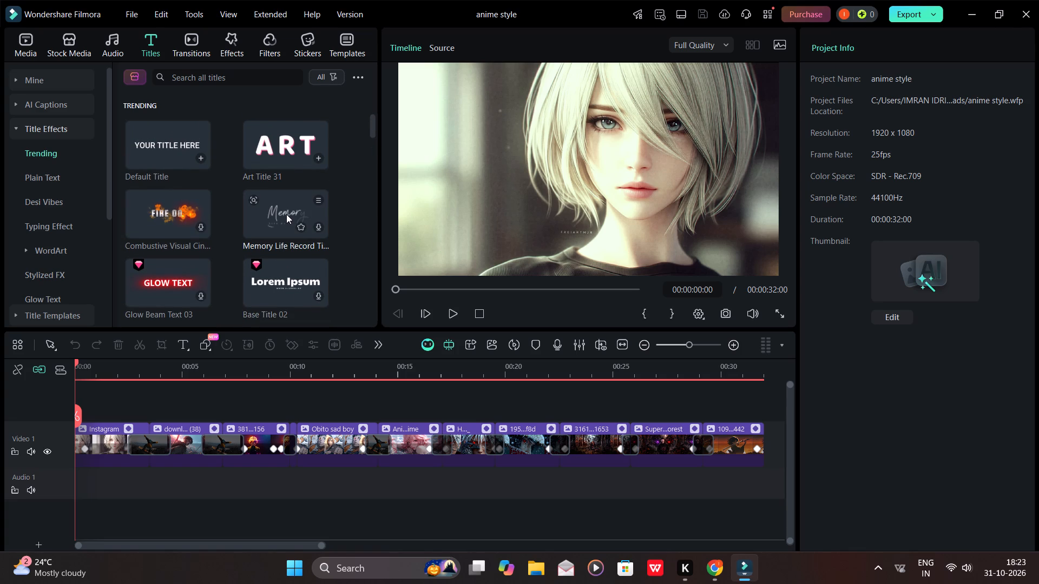
click(315, 227)
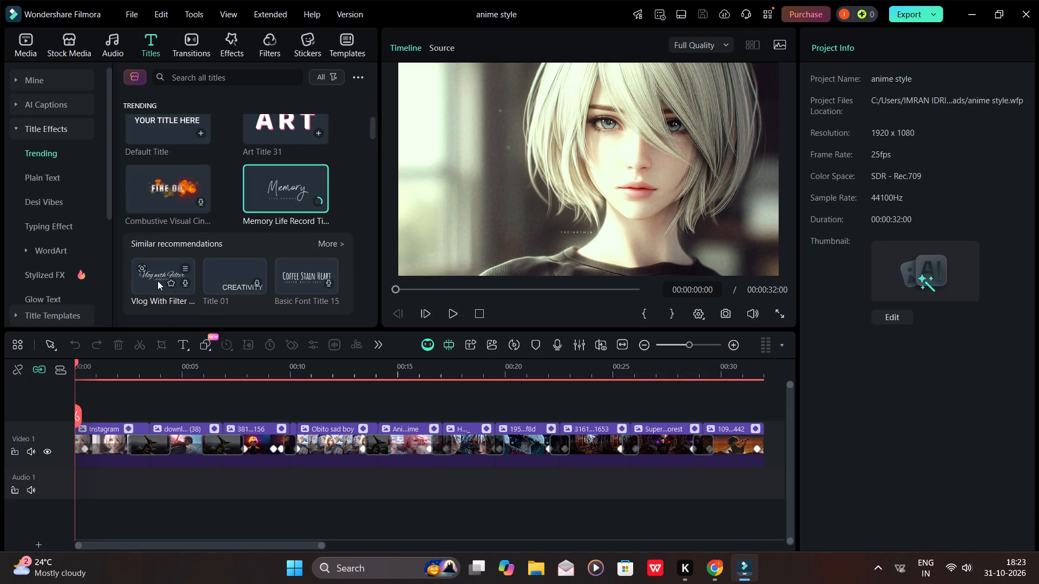
click(285, 186)
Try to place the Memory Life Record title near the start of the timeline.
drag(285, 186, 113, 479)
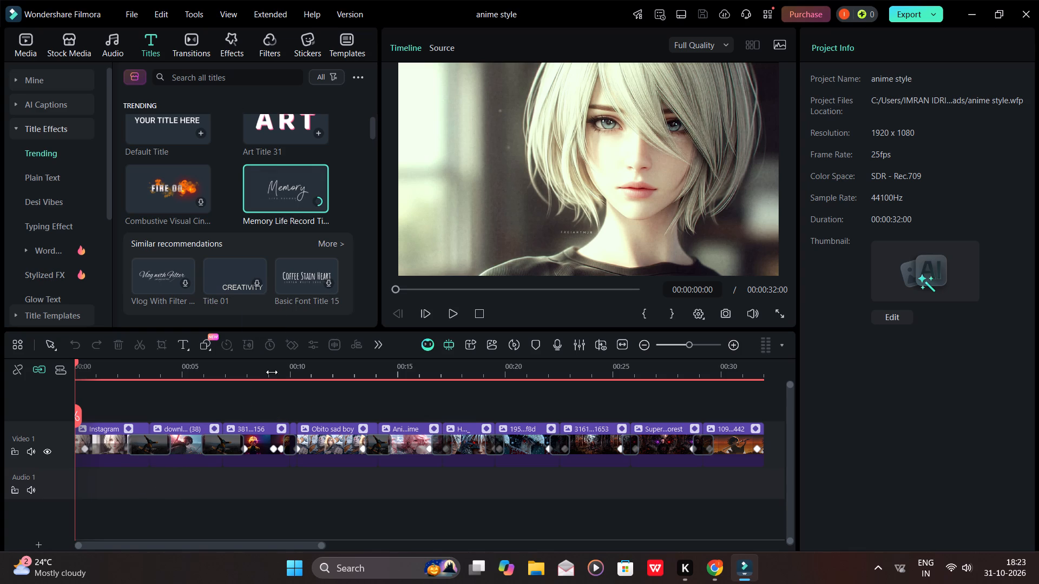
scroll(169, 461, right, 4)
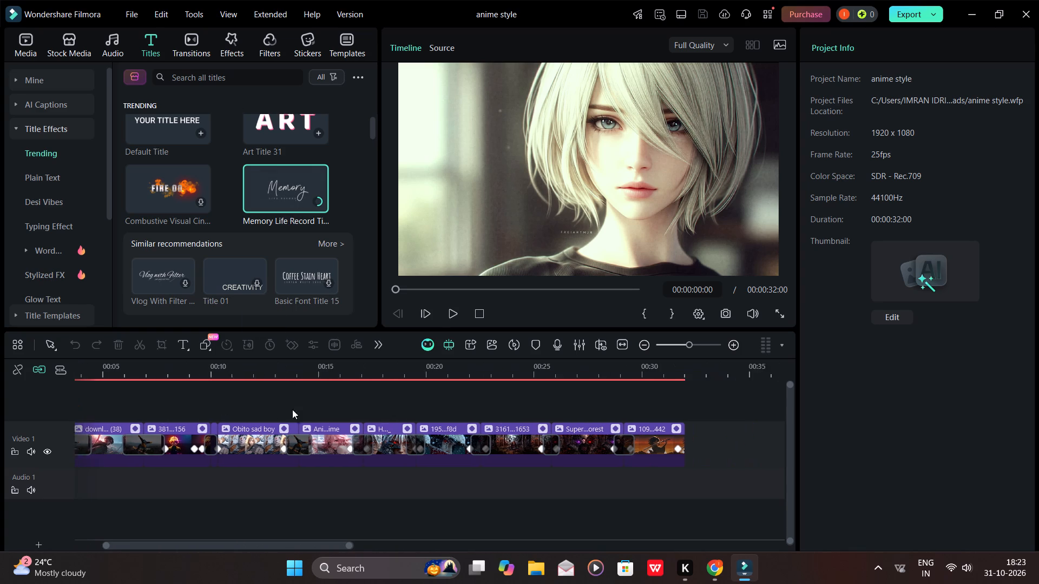
Play the timeline from the start and look over the similar title recommendations.
click(456, 311)
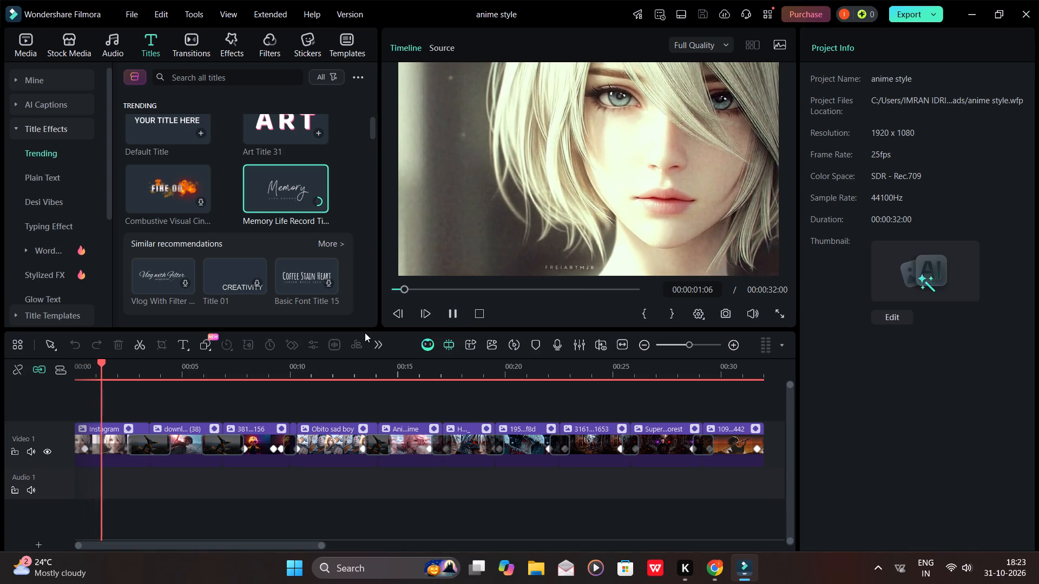
scroll(256, 277, left, 1)
drag(260, 281, 257, 295)
scroll(257, 295, down, 1)
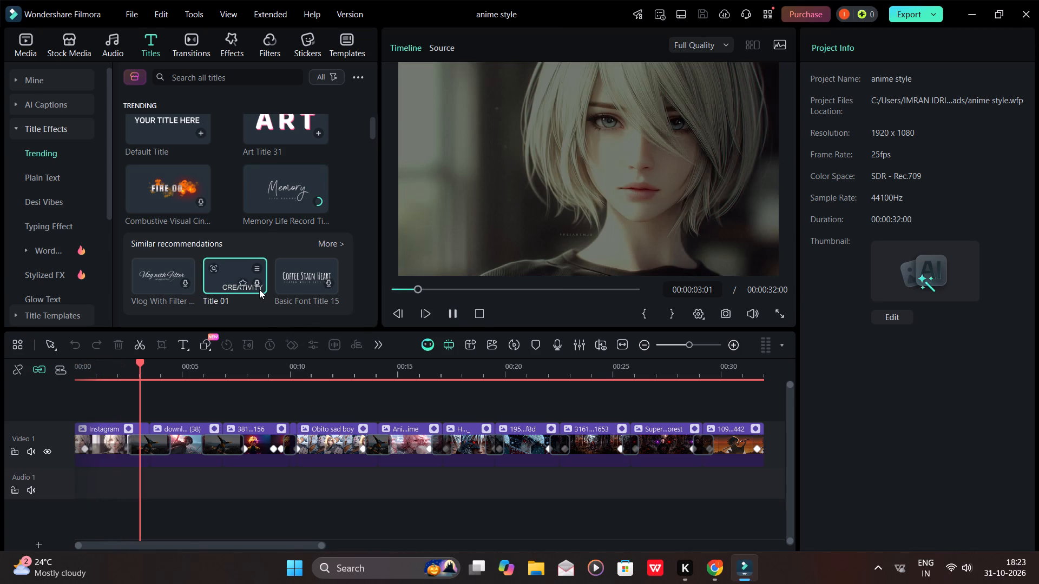
scroll(259, 289, down, 1)
scroll(196, 295, down, 3)
scroll(221, 287, up, 3)
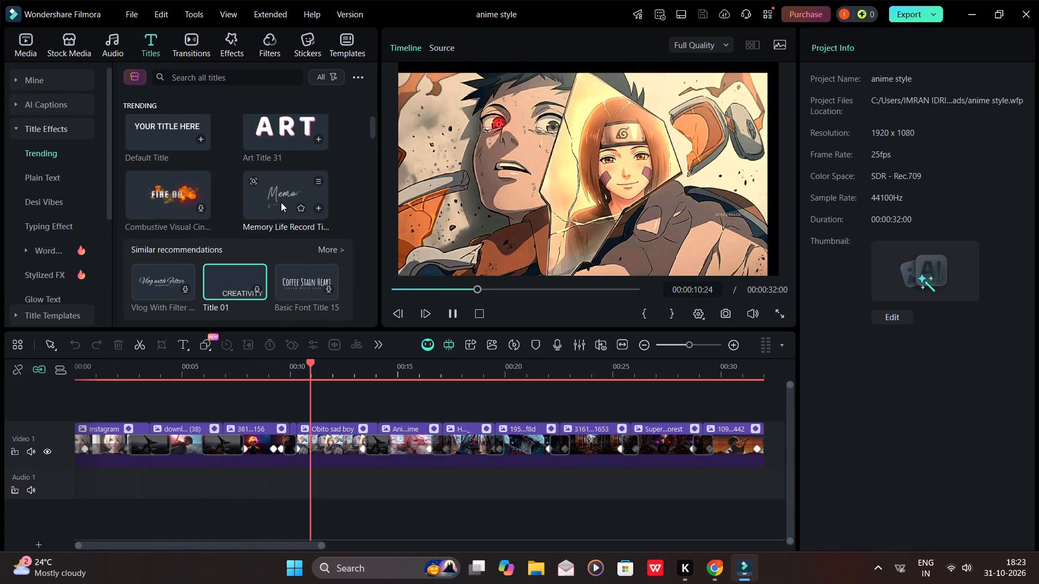
Add the Memory Life Record title on its own track above the video clips, near the start of the timeline.
click(281, 202)
scroll(290, 200, down, 1)
drag(299, 191, 96, 473)
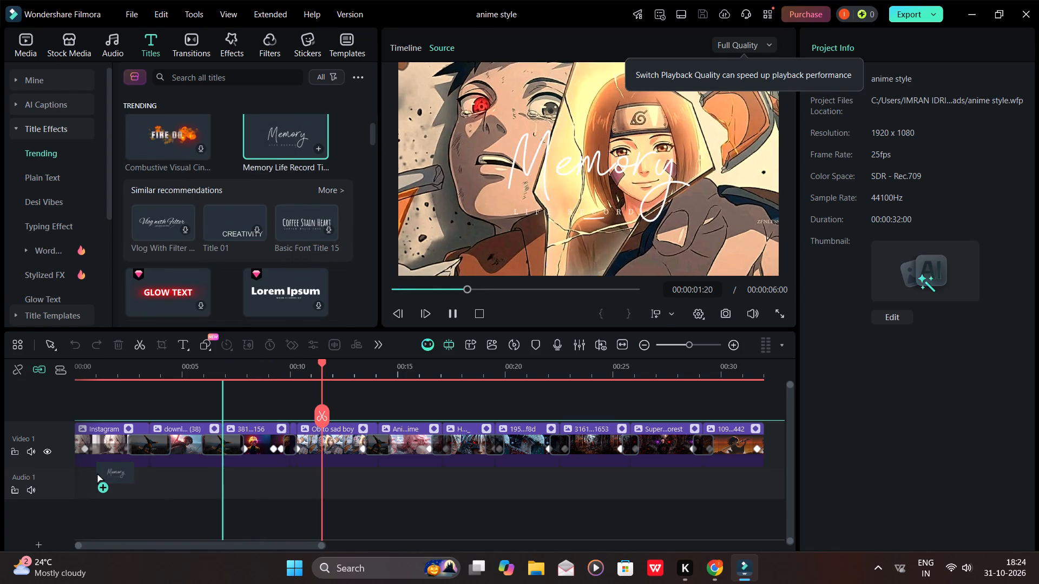
drag(96, 473, 111, 480)
scroll(97, 473, right, 2)
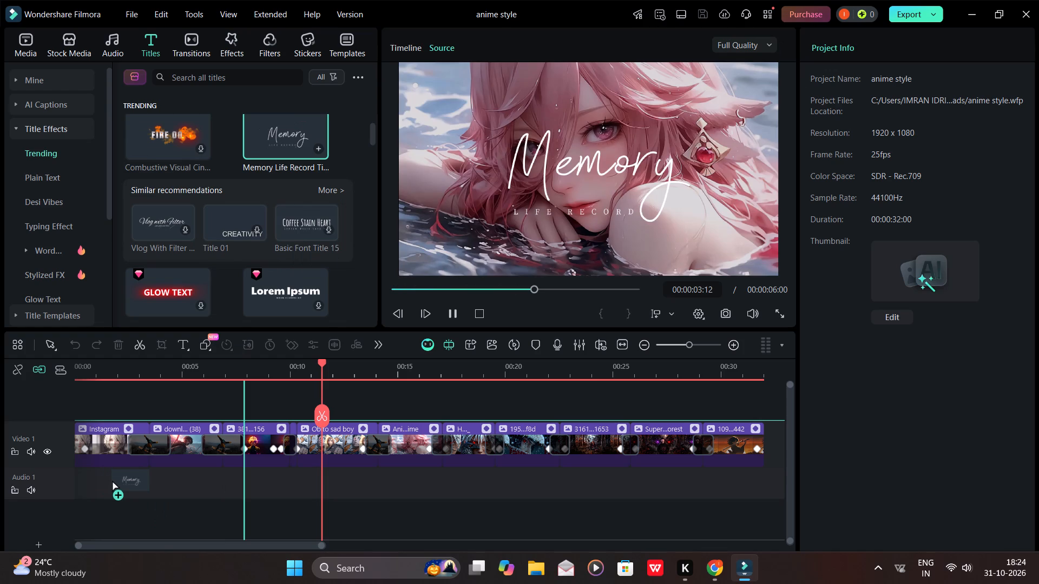
drag(111, 480, 90, 481)
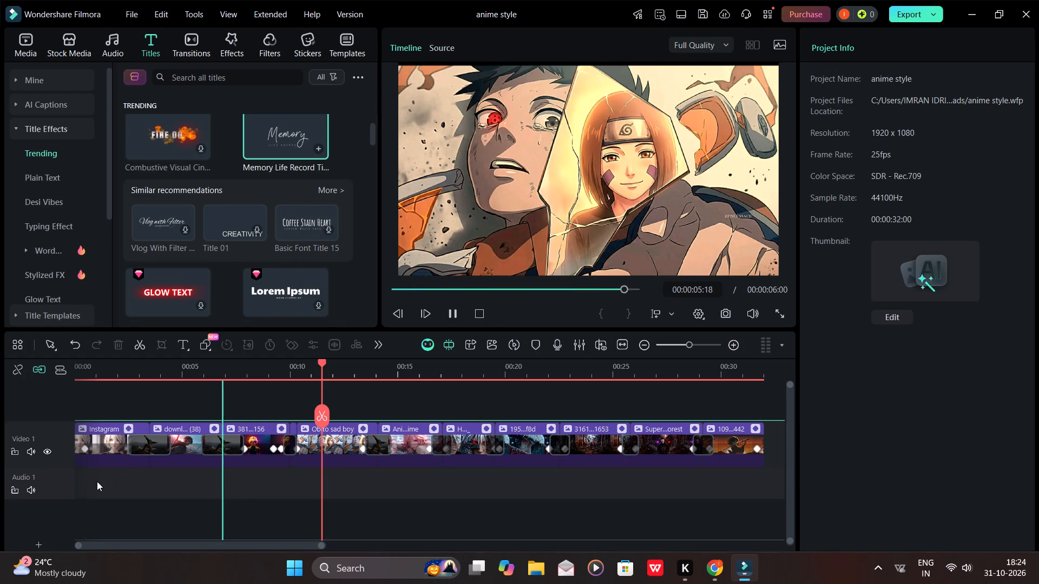
scroll(317, 467, right, 1)
scroll(135, 410, left, 1)
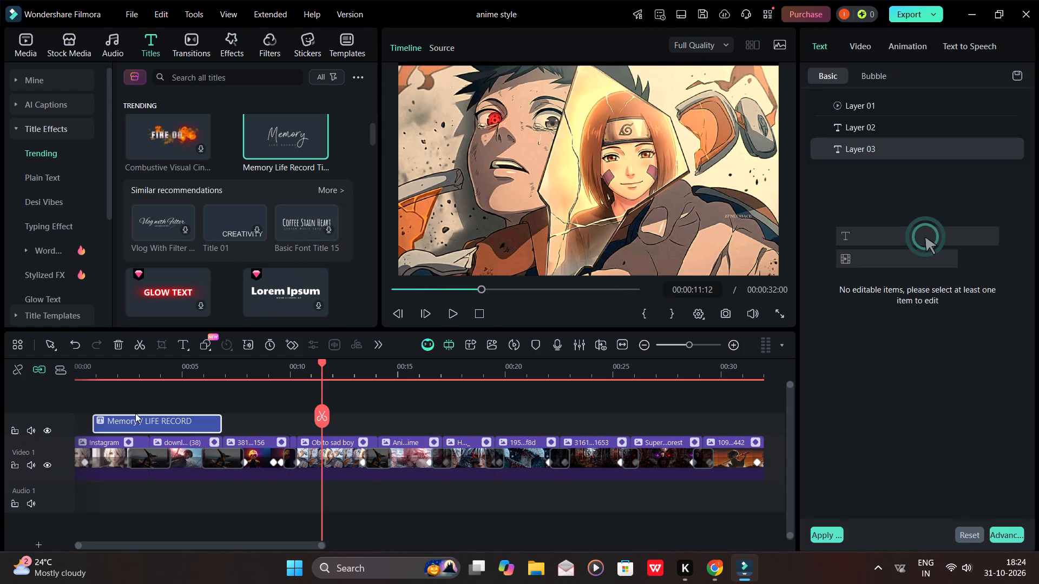
Move the "Memory / LIFE RECORD" title clip to the very beginning of the timeline.
scroll(135, 413, left, 1)
scroll(178, 428, left, 1)
scroll(178, 428, right, 2)
scroll(162, 416, up, 1)
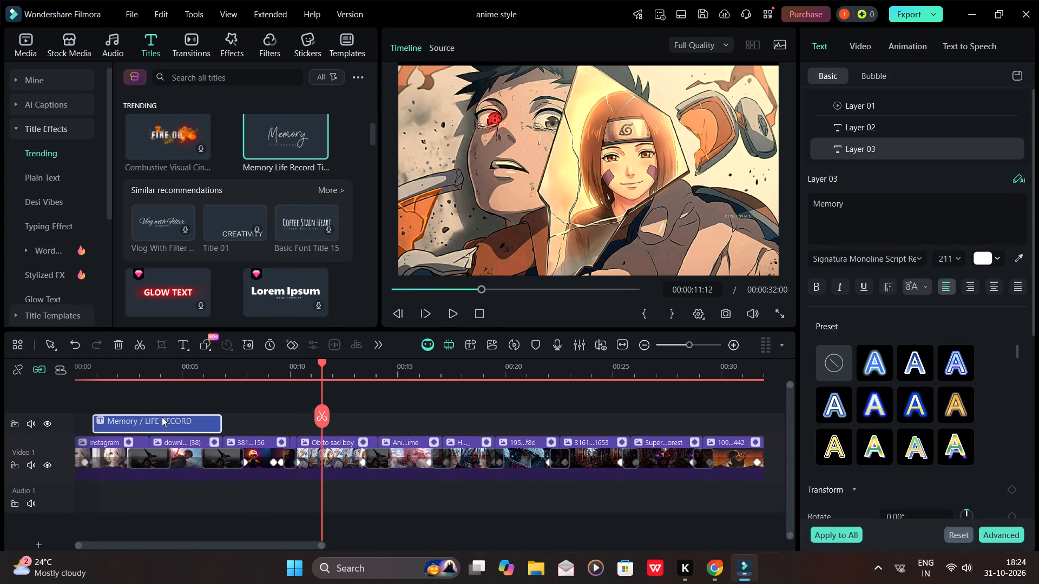
scroll(162, 417, up, 1)
drag(167, 420, 152, 421)
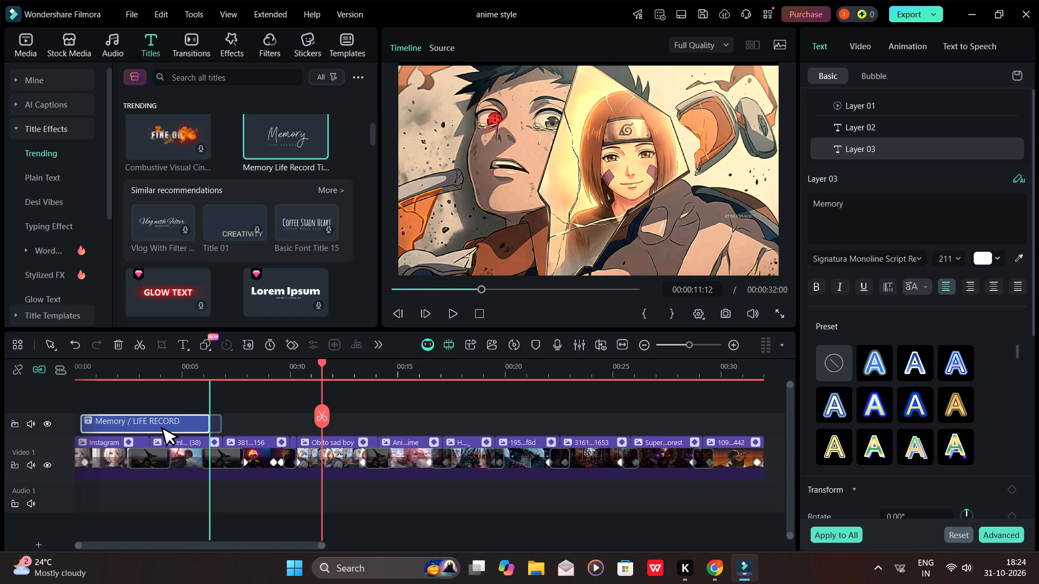
drag(152, 421, 148, 421)
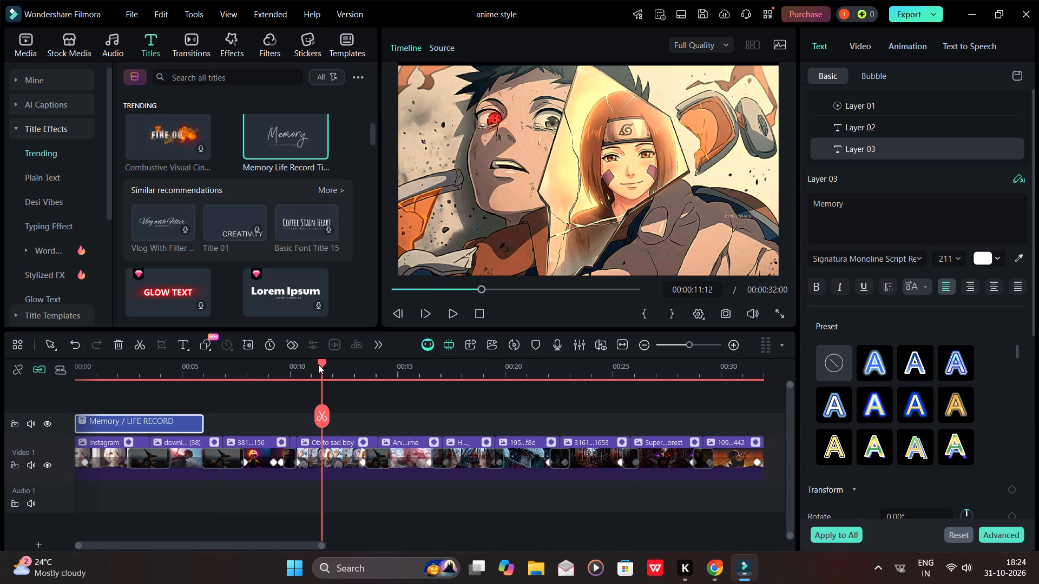
Preview the Memory Life Record title by scrubbing over it and playing it from the start of the timeline.
drag(323, 362, 135, 399)
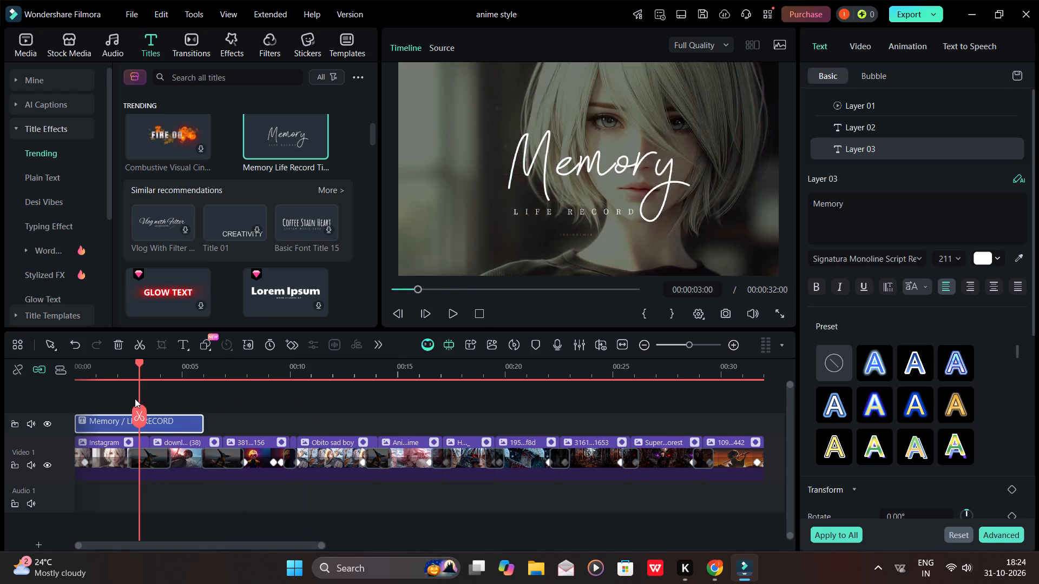
drag(135, 399, 84, 403)
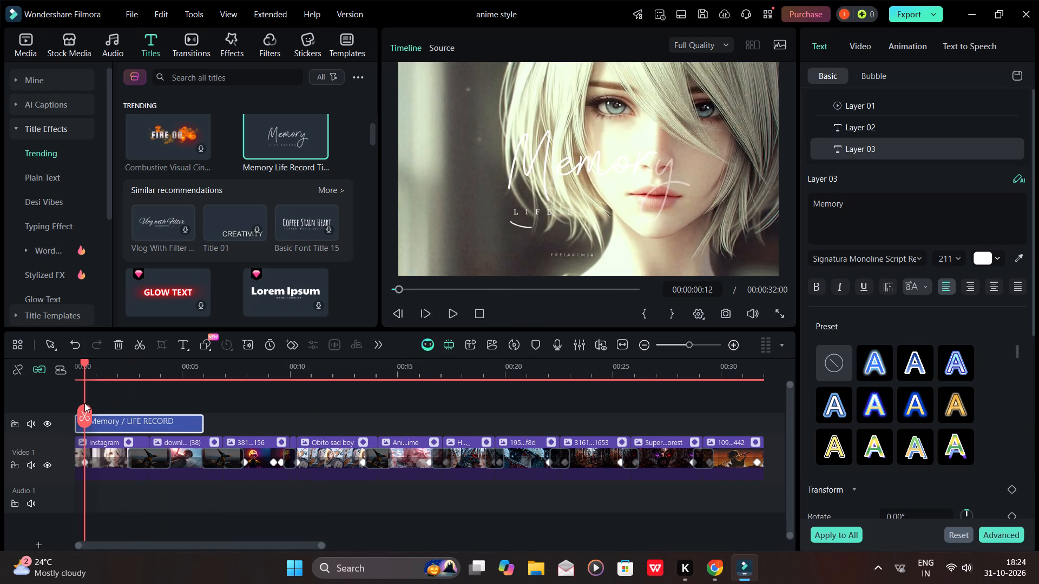
drag(84, 403, 74, 407)
key(space)
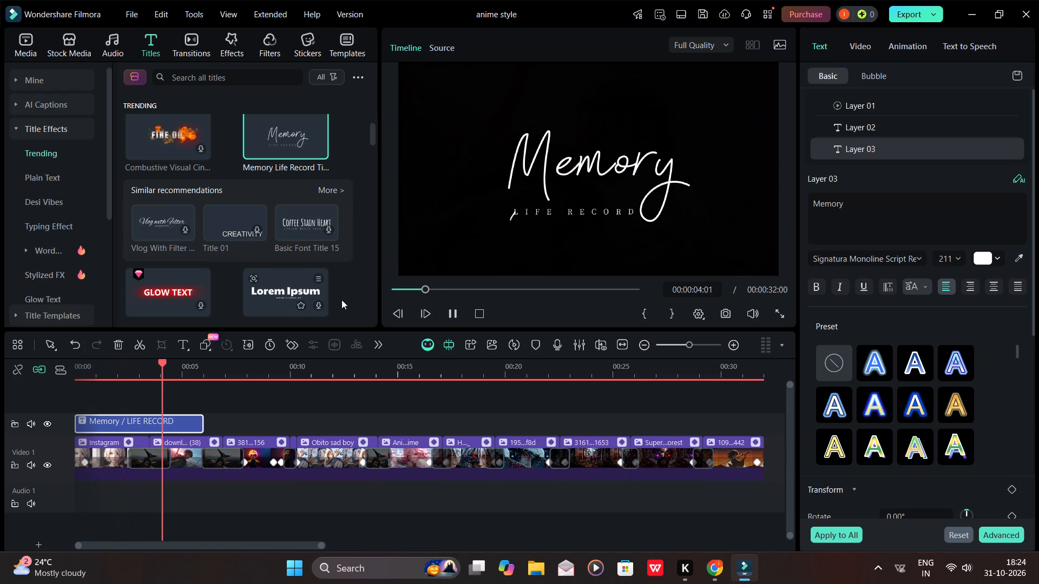
double_click(146, 427)
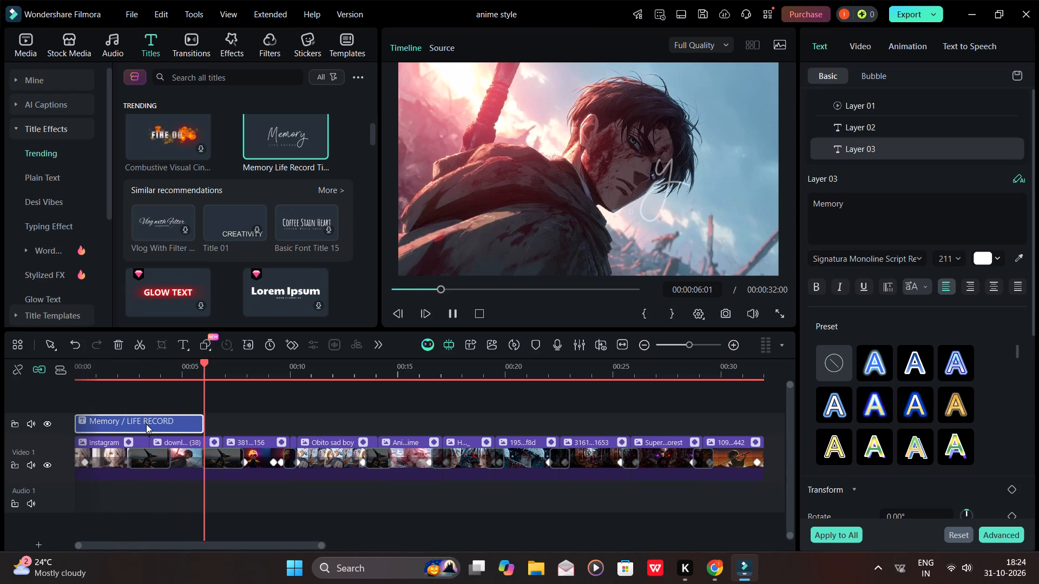
key(space)
drag(222, 361, 127, 391)
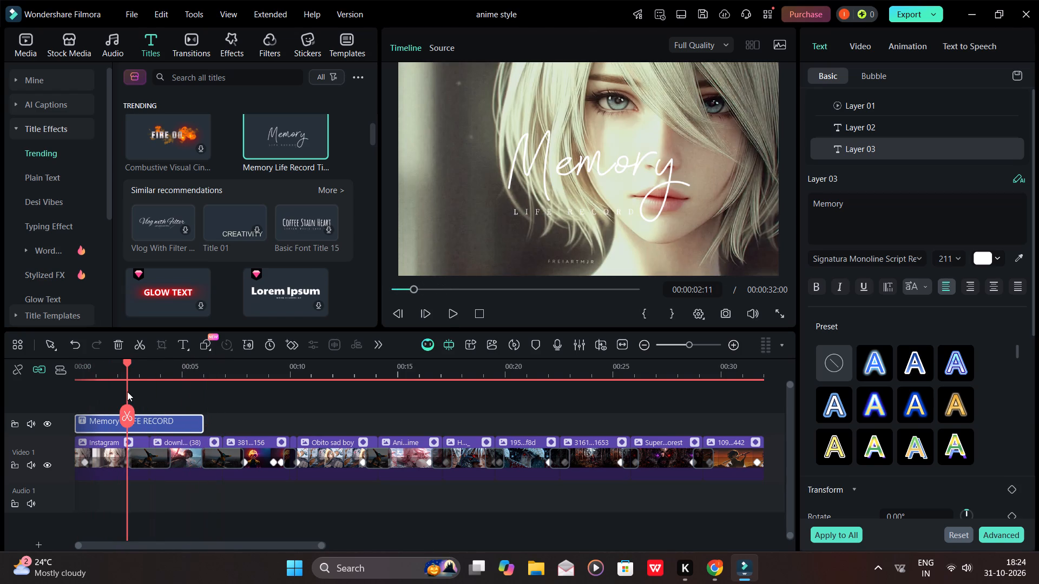
drag(127, 391, 114, 399)
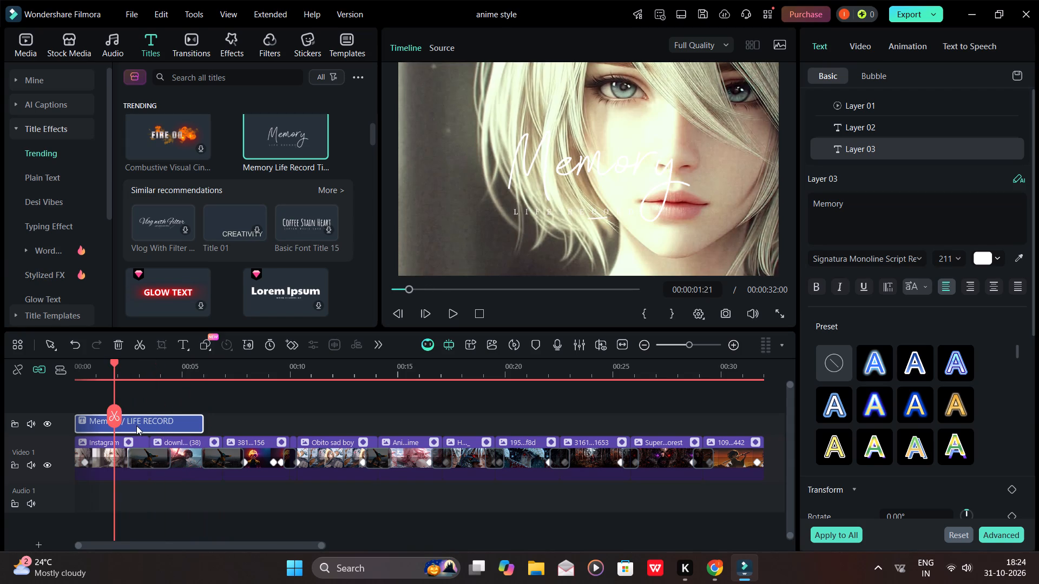
Shrink the "Memory" text of Layer 03 to font size 65 and place it in the lower-left corner of the frame.
click(139, 422)
click(155, 426)
click(905, 129)
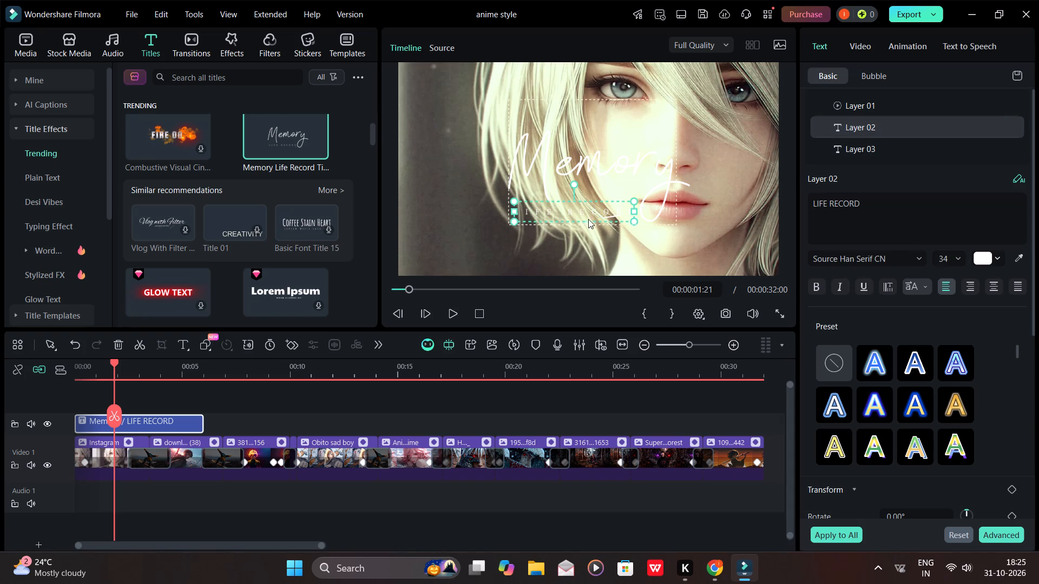
click(885, 110)
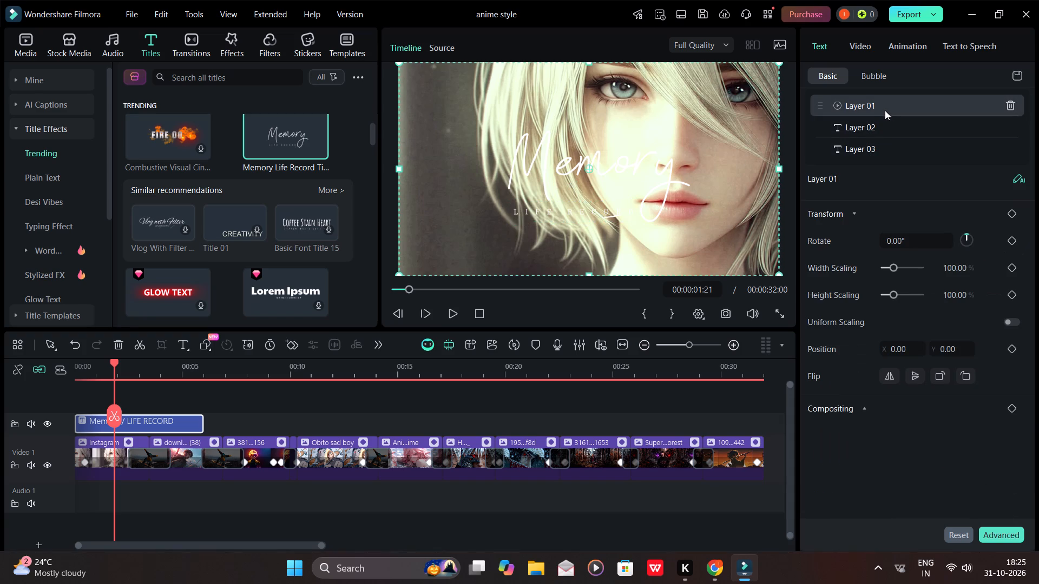
click(893, 123)
click(895, 145)
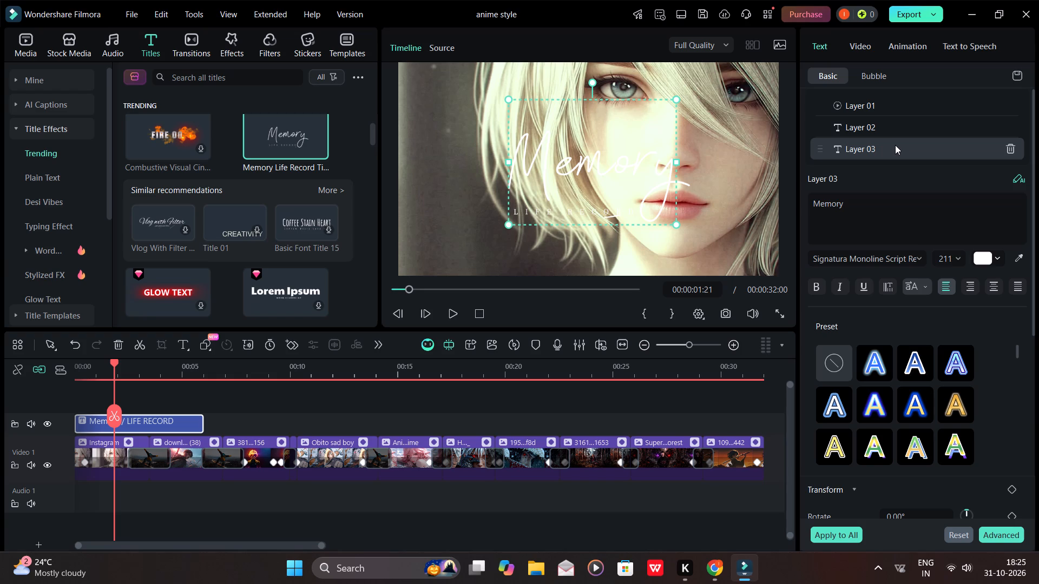
scroll(996, 0, down, 1)
drag(677, 224, 561, 135)
drag(540, 120, 554, 162)
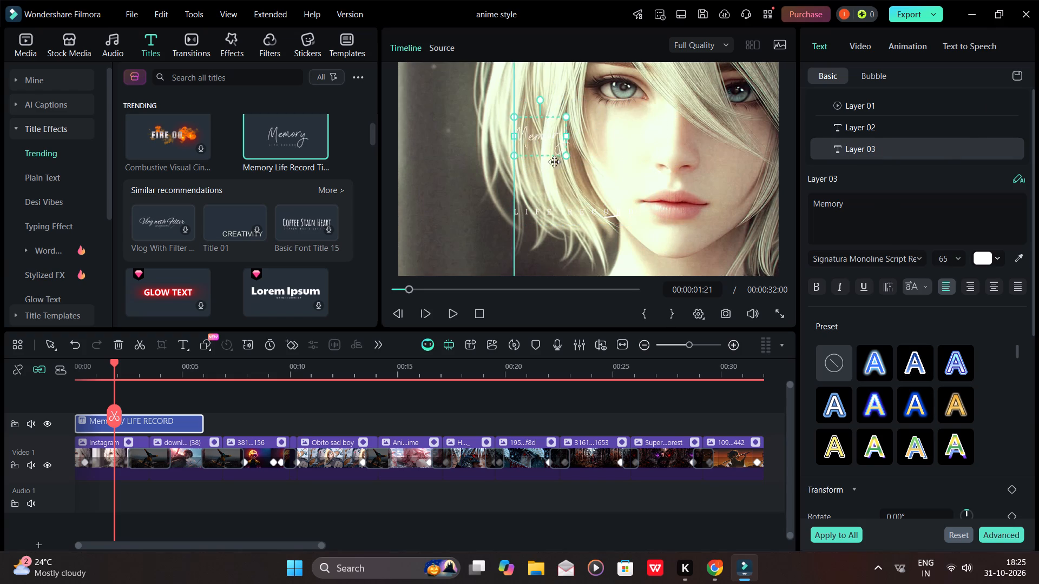
drag(554, 162, 460, 249)
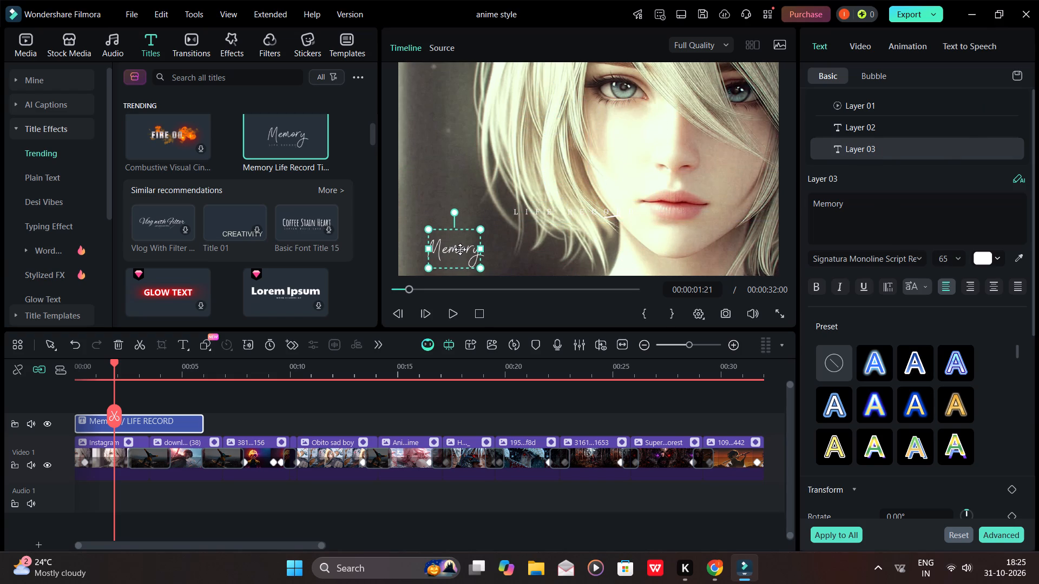
drag(460, 249, 457, 250)
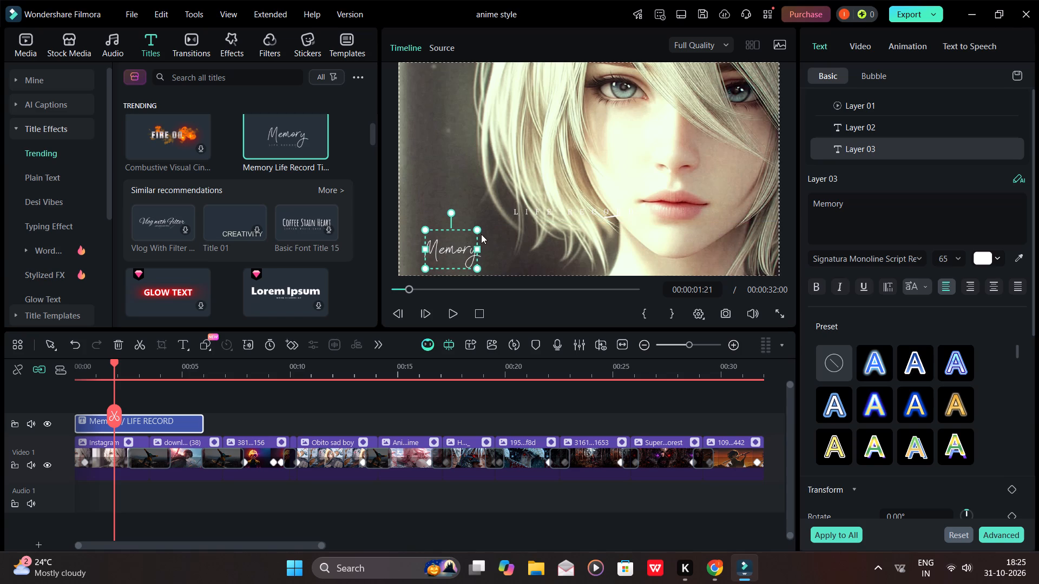
Widen the "Memory" text box, enlarge the text to font size 73 and nudge it closer to the frame's lower-left corner.
drag(478, 250, 502, 250)
scroll(502, 250, down, 2)
scroll(502, 250, up, 1)
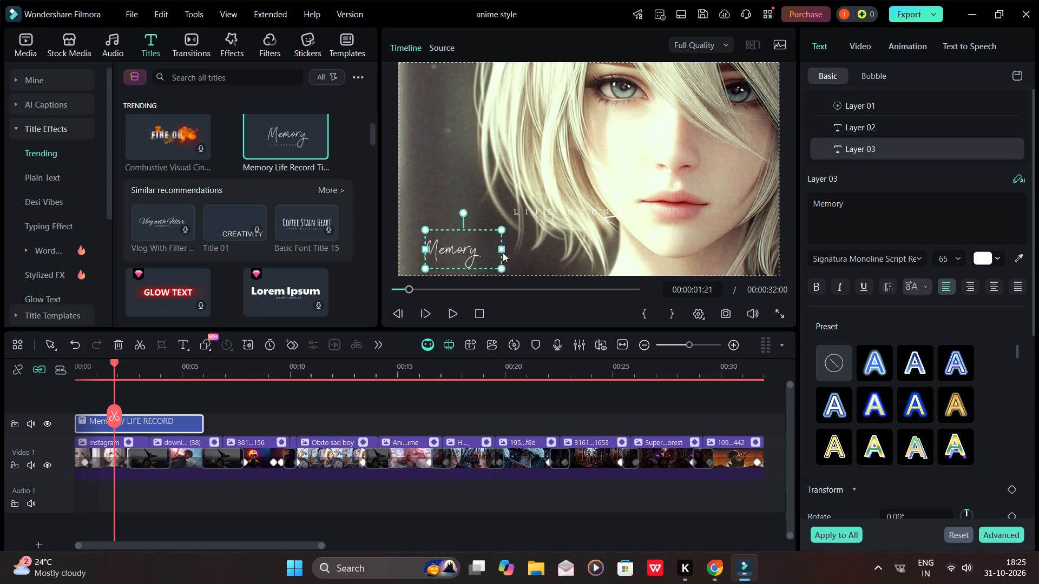
drag(502, 250, 491, 249)
drag(488, 230, 497, 223)
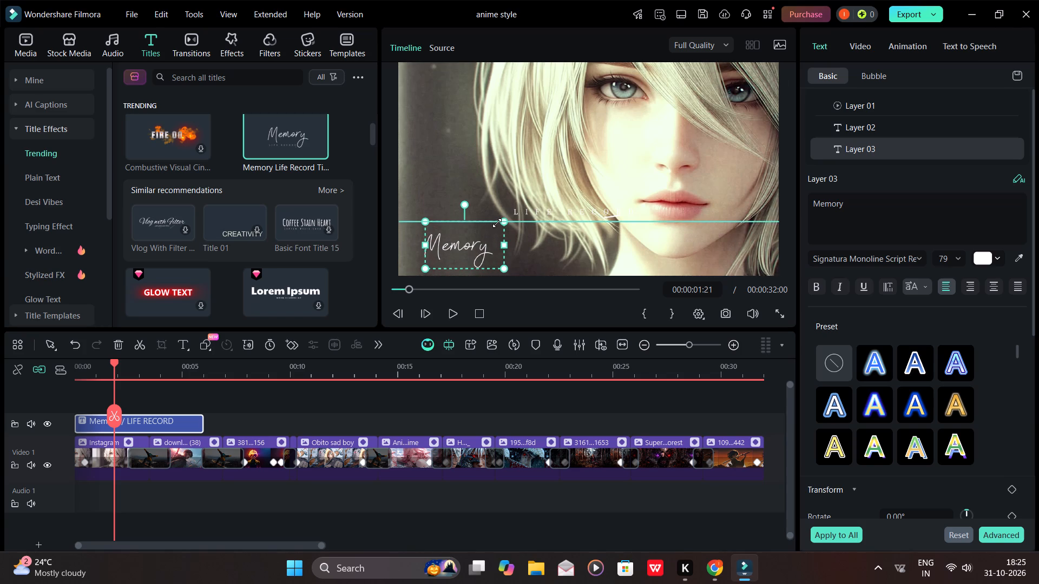
drag(497, 223, 496, 225)
drag(460, 248, 452, 251)
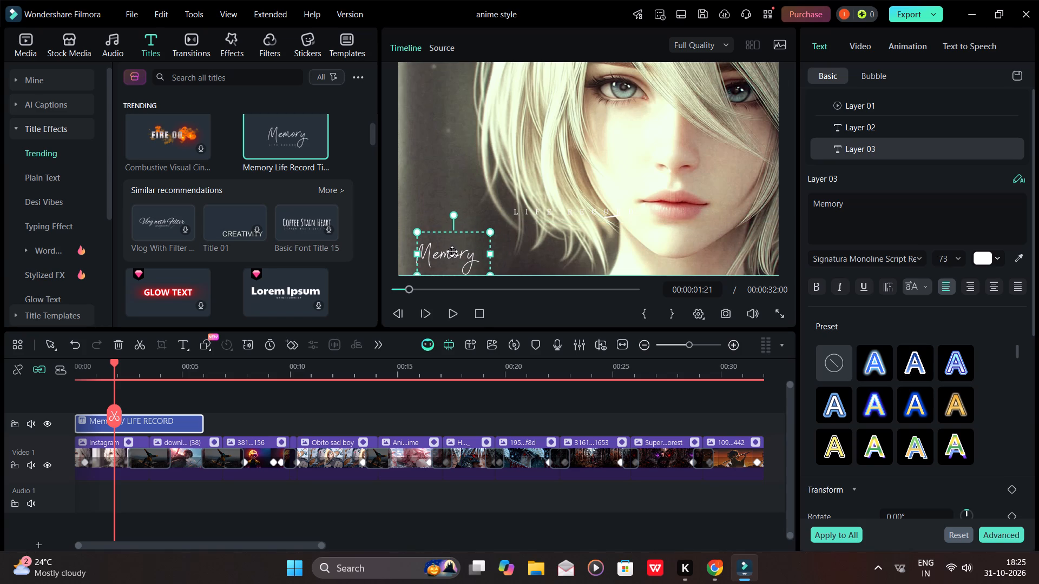
drag(452, 251, 452, 250)
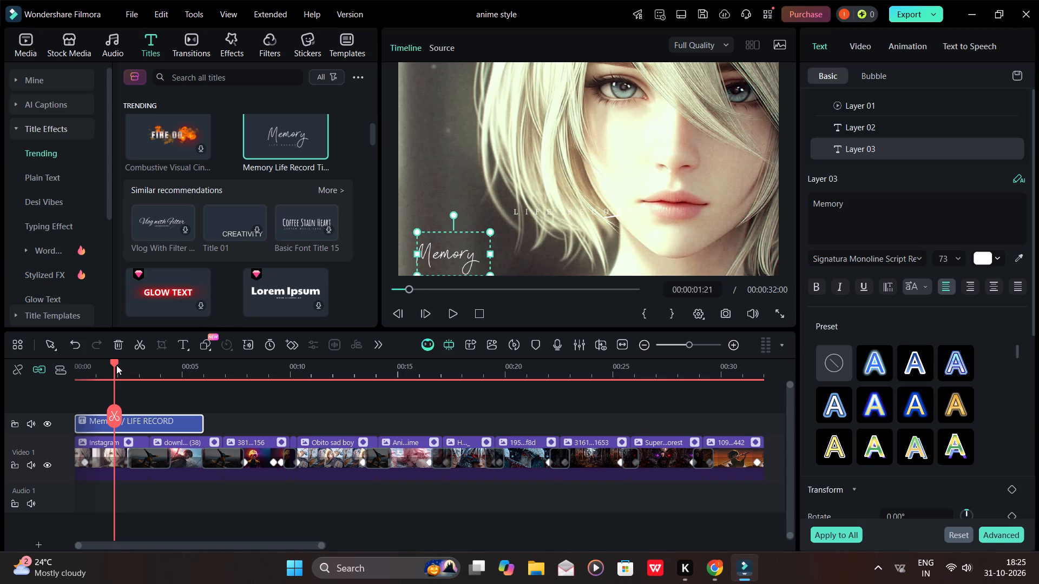
Play the opening title from the start of the timeline to check the resized "Memory" text, and pause within the title.
drag(114, 363, 69, 366)
key(space)
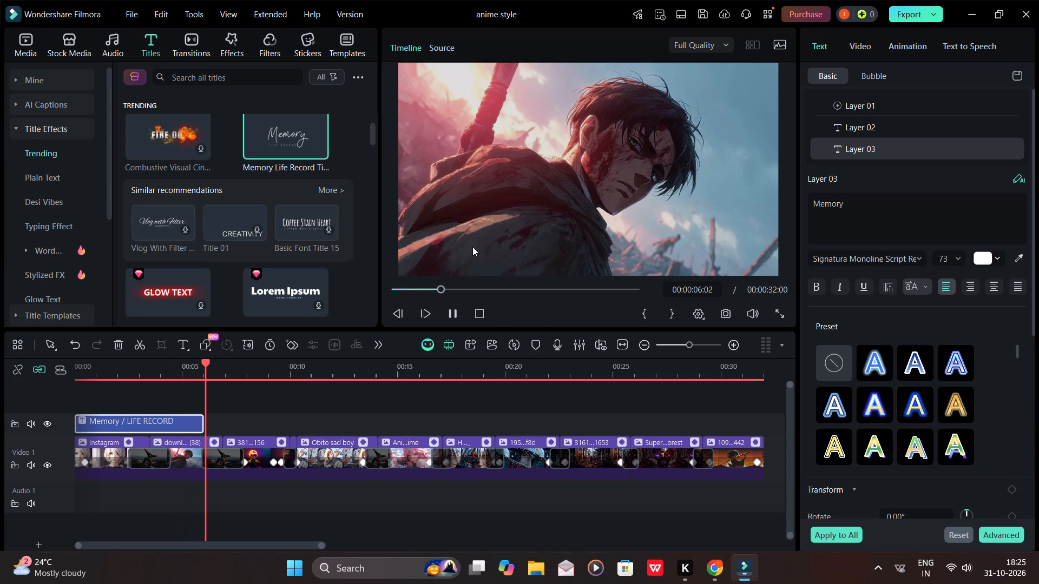
drag(234, 364, 56, 370)
key(space)
key(space)
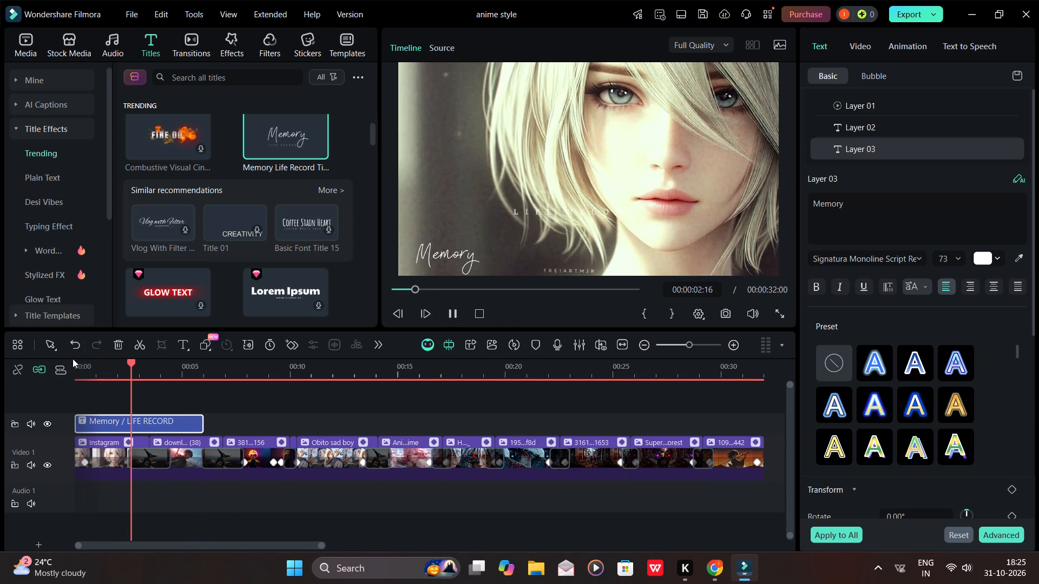
key(space)
Move the "Memory" text slightly up and inward from the frame's lower-left corner.
click(458, 258)
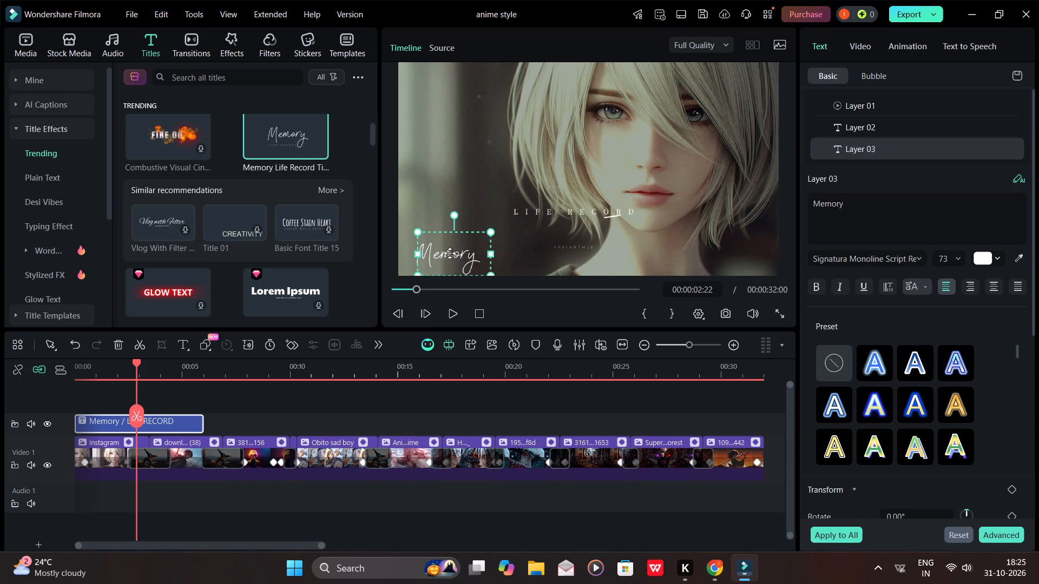
drag(450, 256, 452, 232)
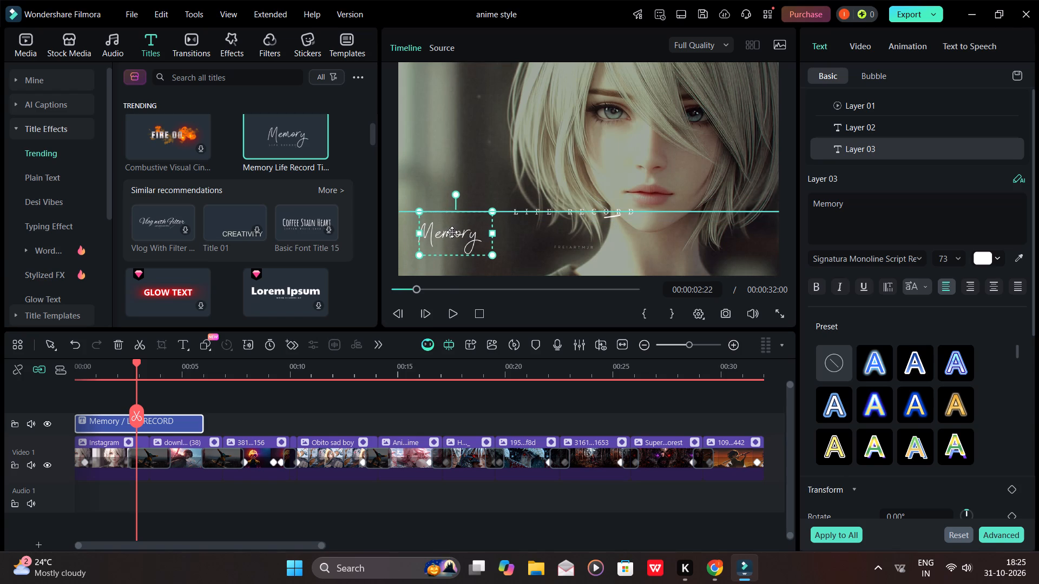
drag(452, 232, 461, 231)
Move the Layer 02 "LIFE RECORD" text to the lower-left area, over the bottom of the "Memory" text.
click(922, 118)
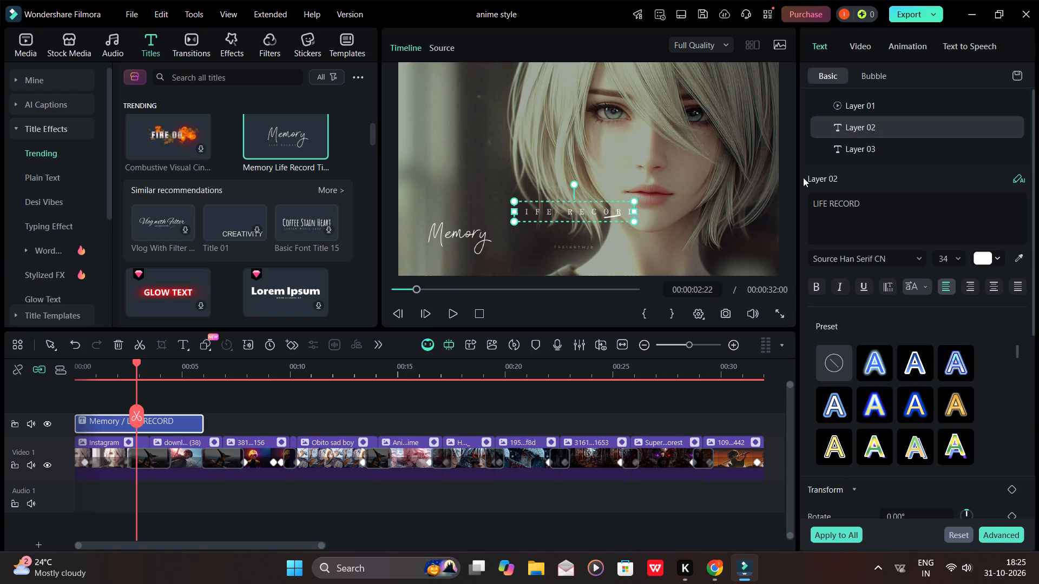
drag(603, 211, 496, 250)
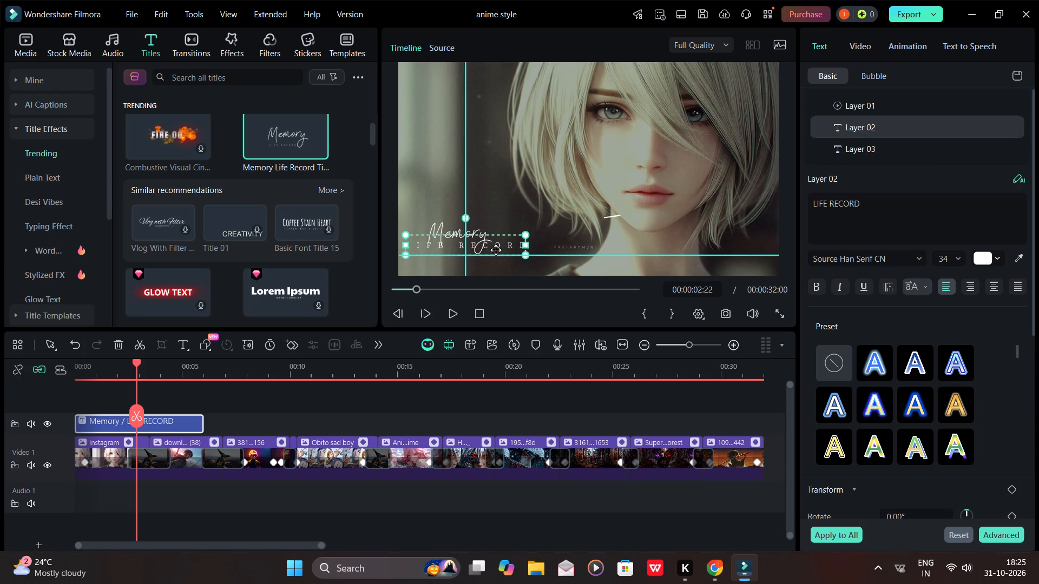
drag(496, 250, 501, 250)
Play the title from the start of the timeline to check the new text layout.
key(space)
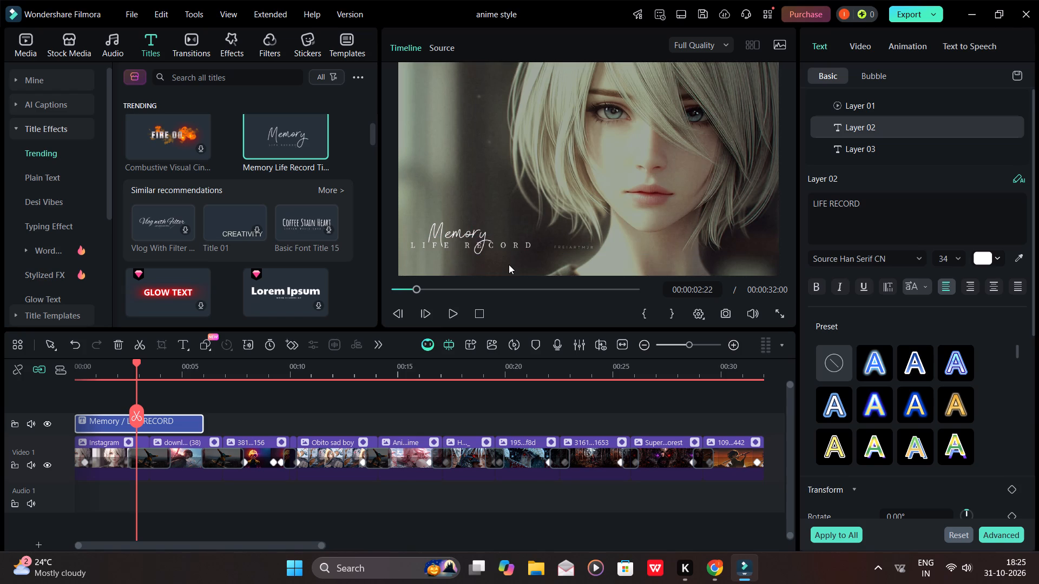
drag(169, 361, 78, 370)
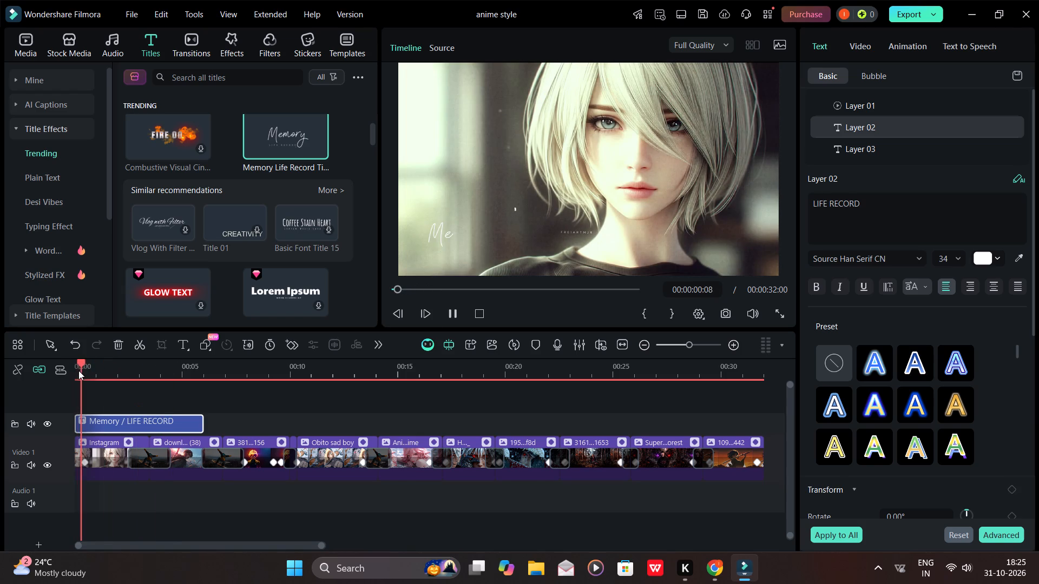
drag(78, 370, 77, 372)
key(space)
key(space)
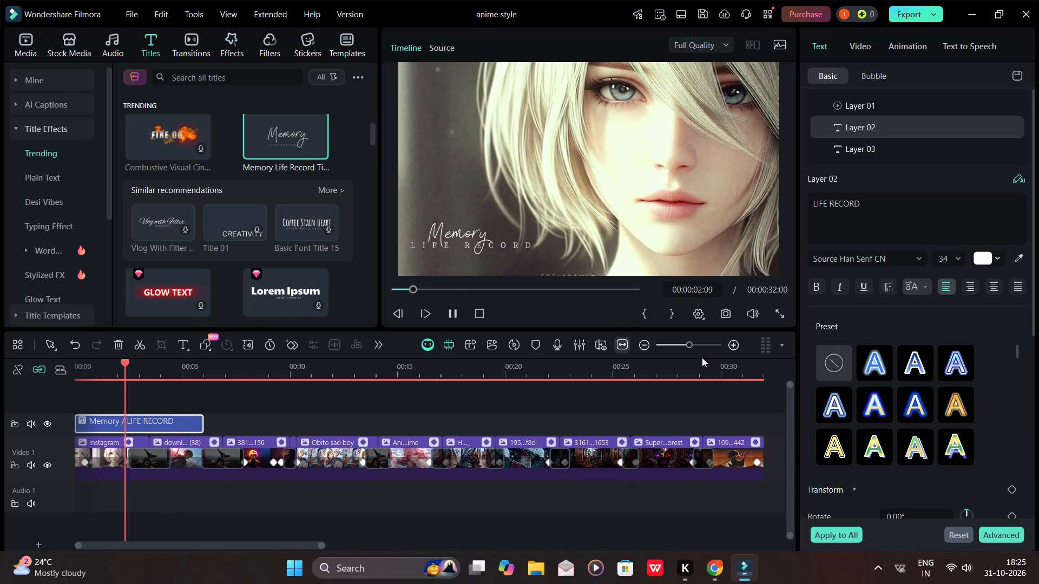
Apply a yellow-filled preset text style to the "LIFE RECORD" text of Layer 02.
scroll(862, 363, up, 1)
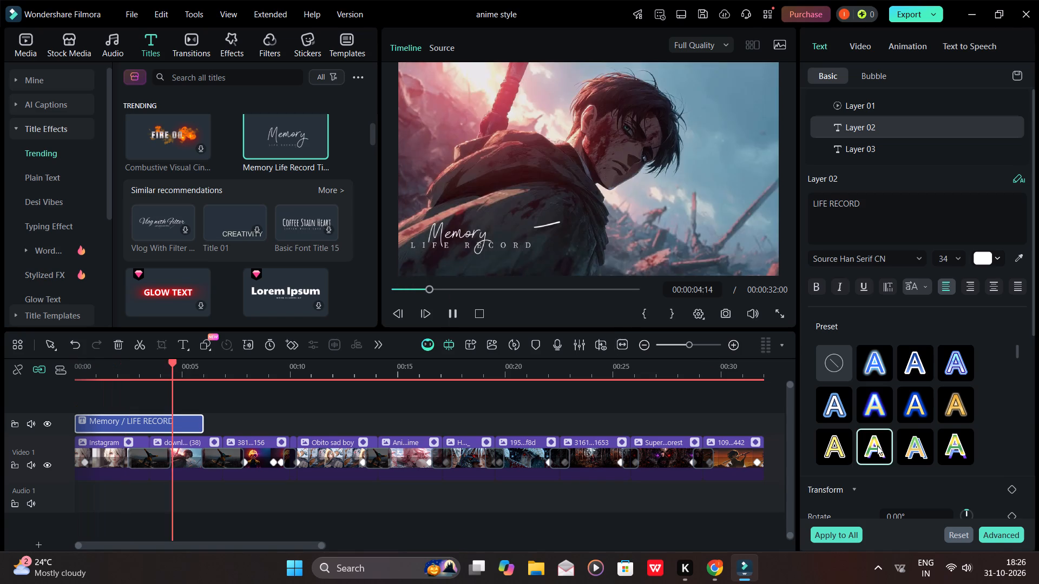
click(877, 446)
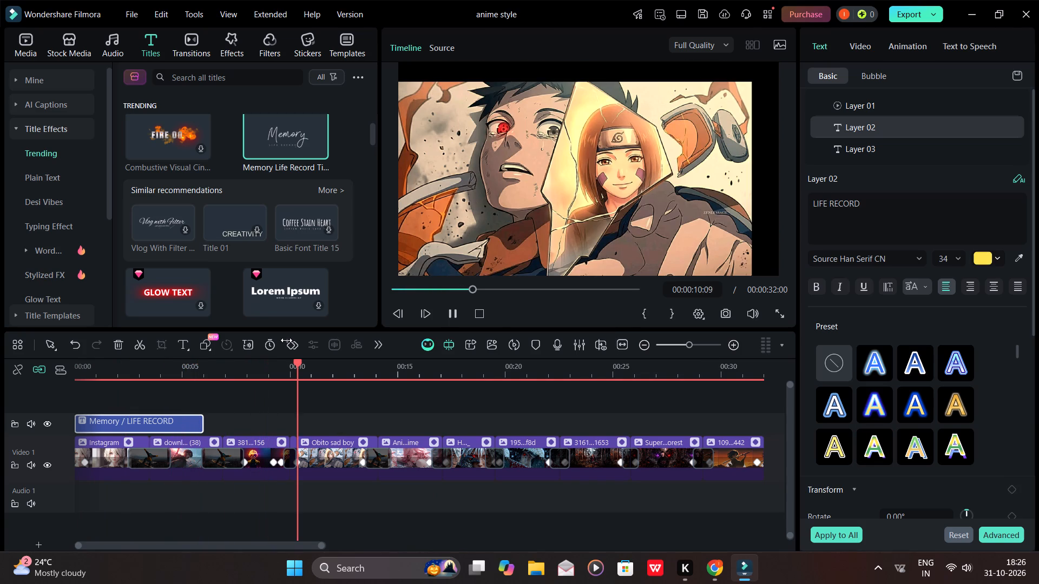
Look along the slideshow while it plays, rescaling the timeline, and pause playback near the 20-second mark.
drag(300, 361, 376, 384)
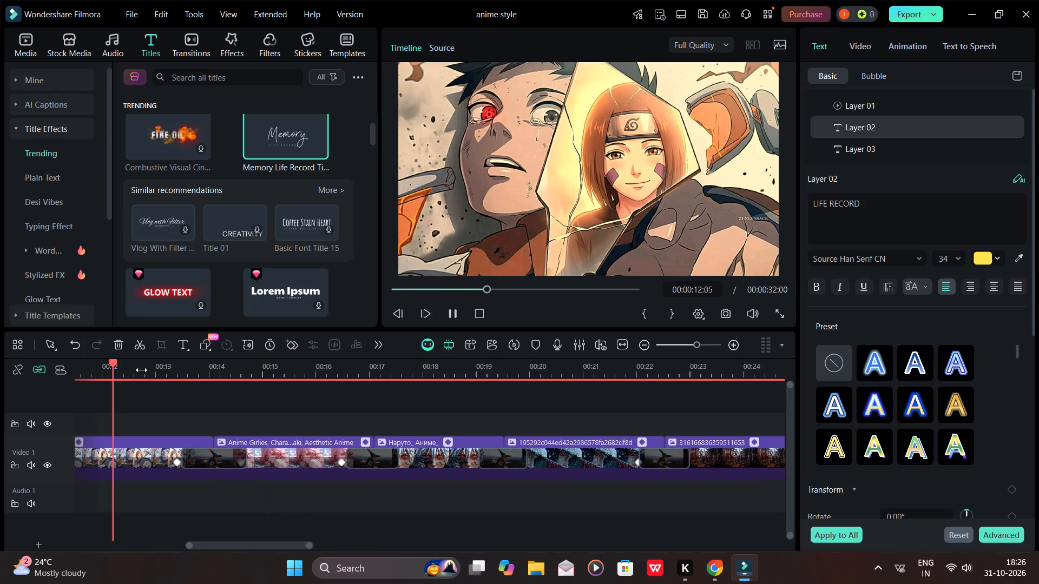
drag(144, 360, 114, 367)
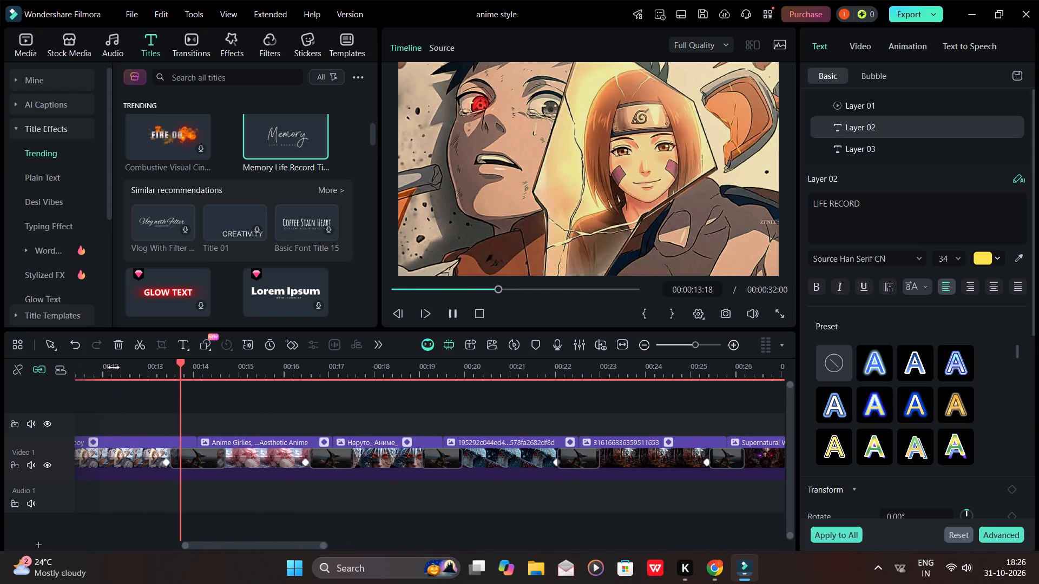
drag(114, 367, 97, 375)
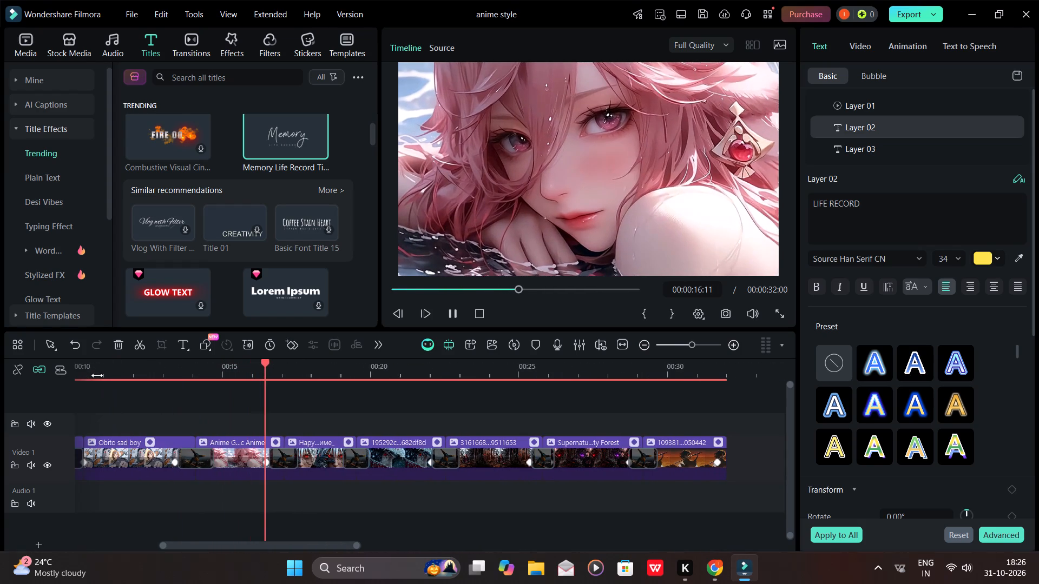
drag(97, 375, 113, 374)
drag(274, 371, 293, 368)
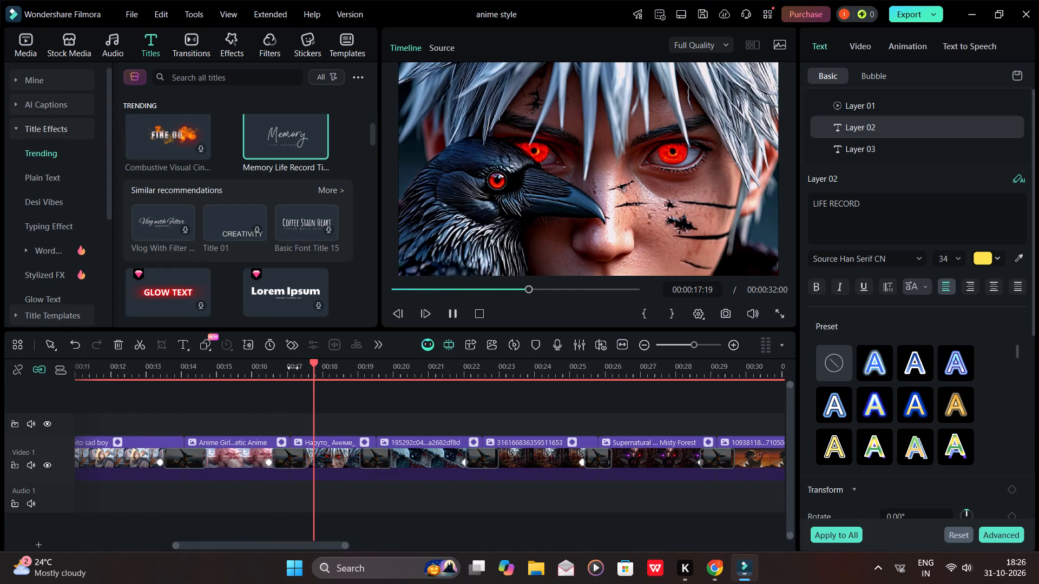
drag(293, 368, 211, 378)
key(space)
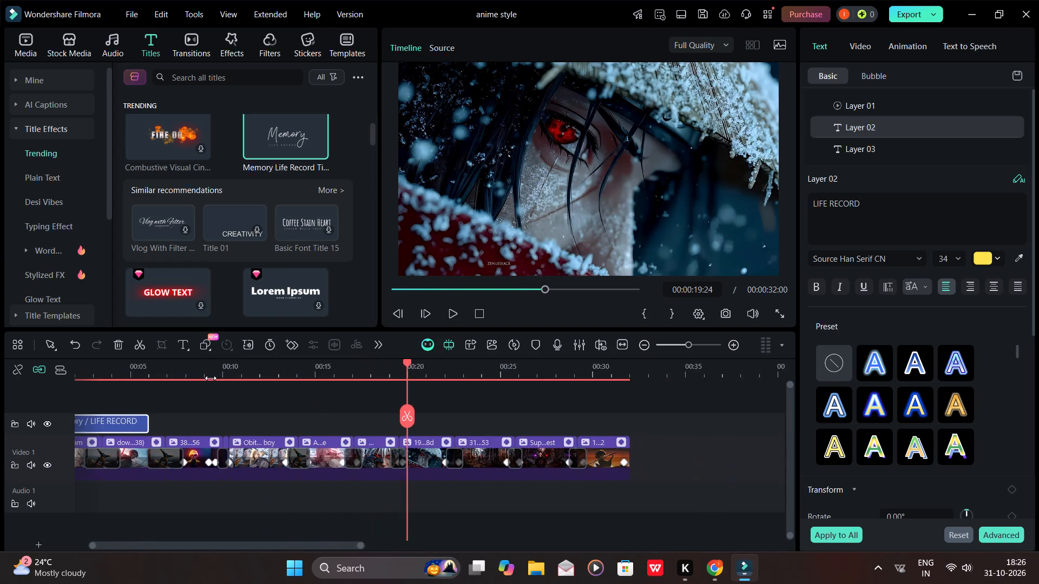
Play the title from the start of the timeline and pause near the 2-second mark.
drag(211, 378, 239, 381)
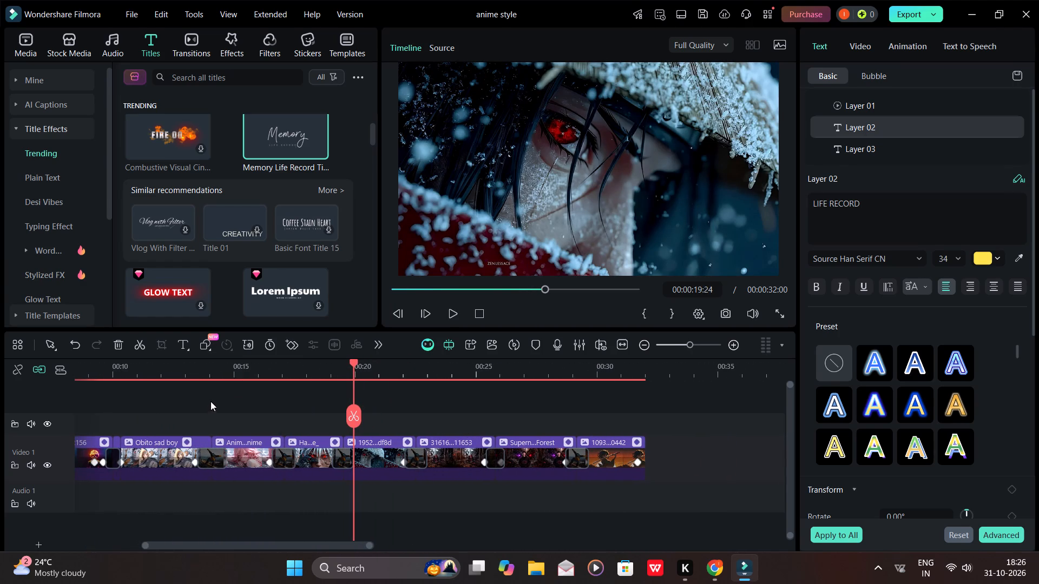
scroll(211, 401, right, 6)
scroll(287, 387, right, 2)
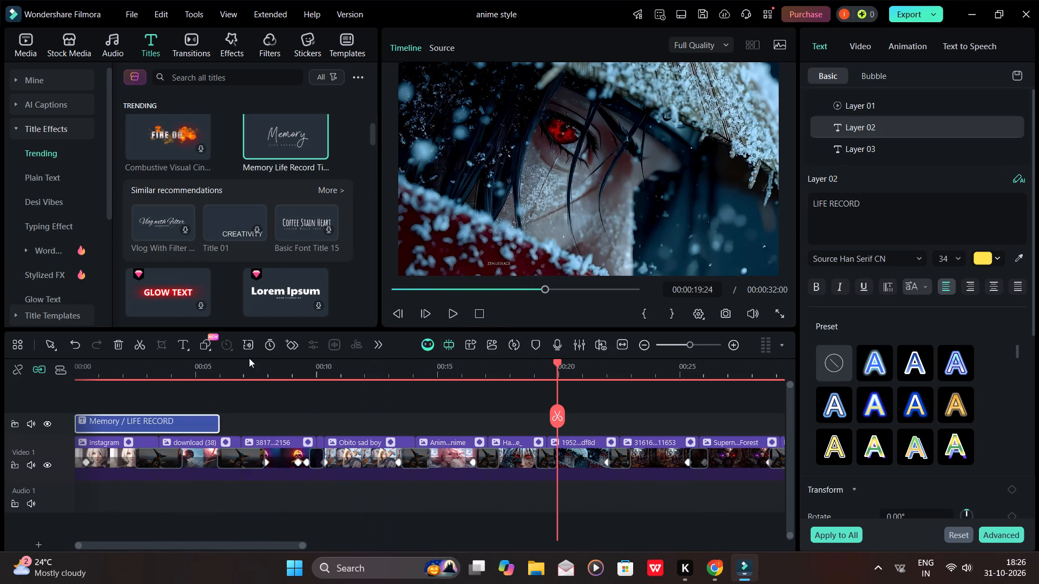
drag(211, 367, 197, 373)
scroll(315, 378, right, 4)
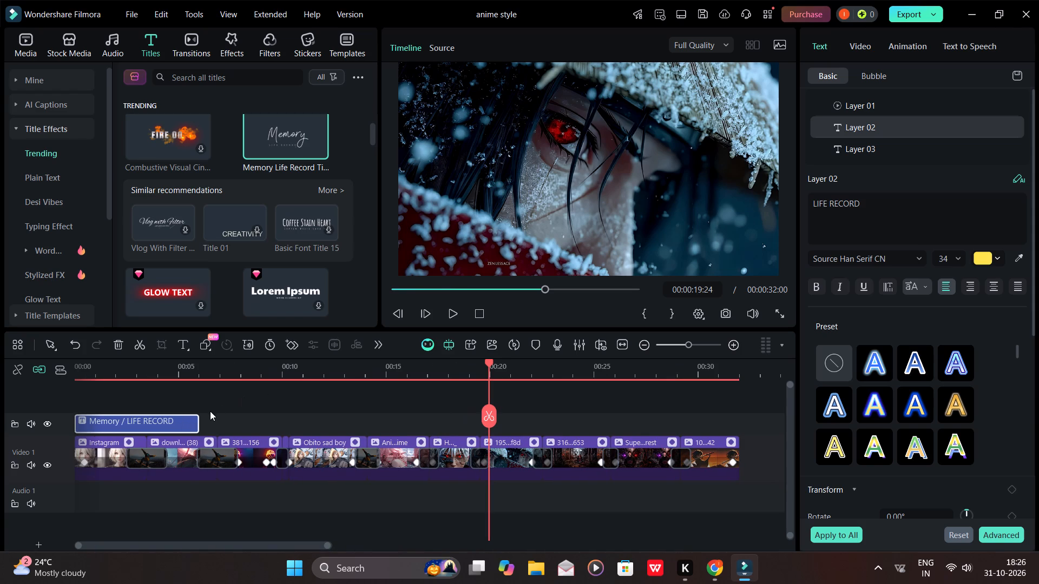
scroll(210, 411, right, 2)
drag(490, 361, 482, 362)
drag(482, 362, 58, 390)
key(space)
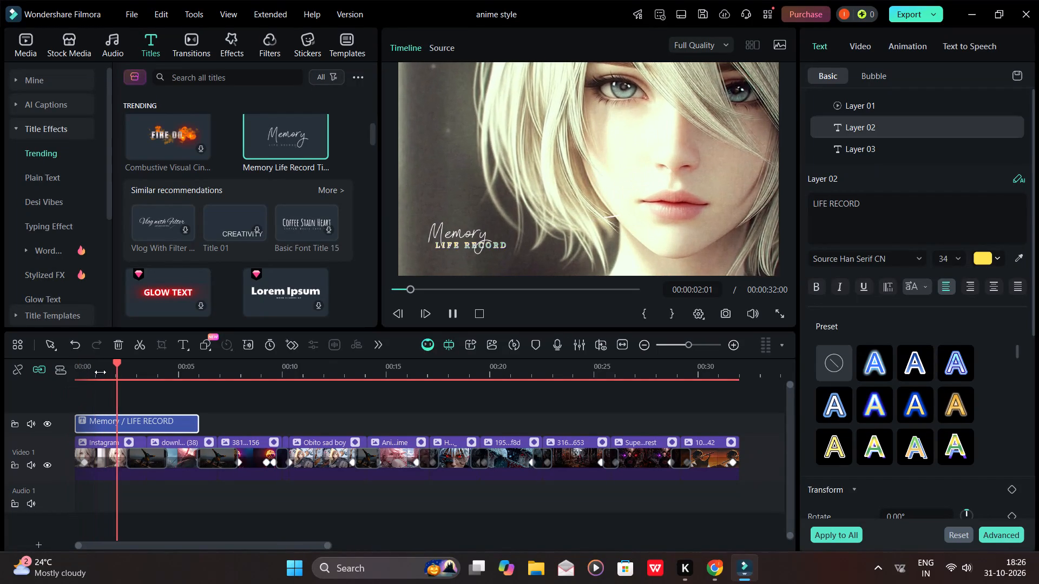
key(space)
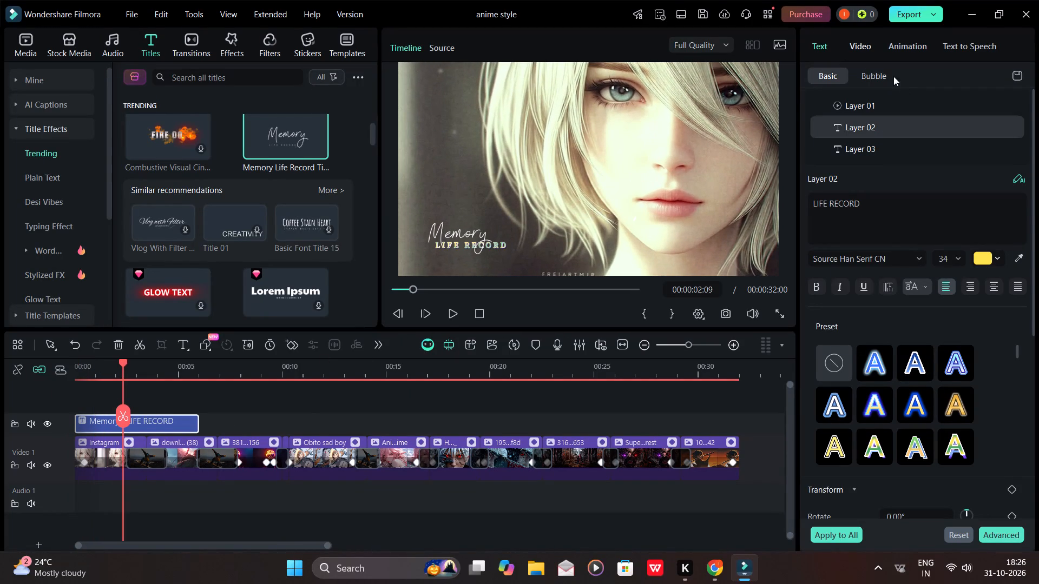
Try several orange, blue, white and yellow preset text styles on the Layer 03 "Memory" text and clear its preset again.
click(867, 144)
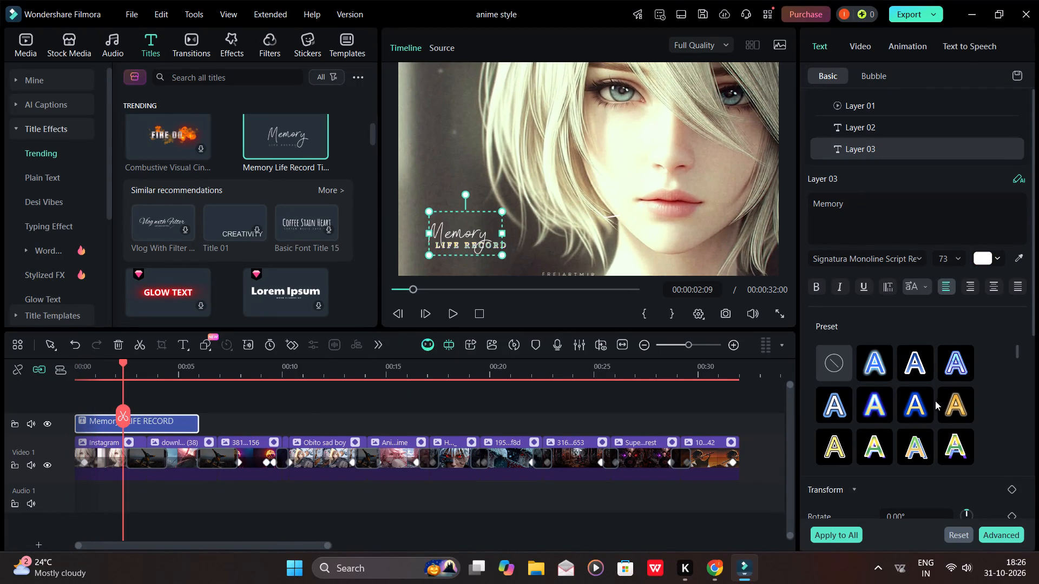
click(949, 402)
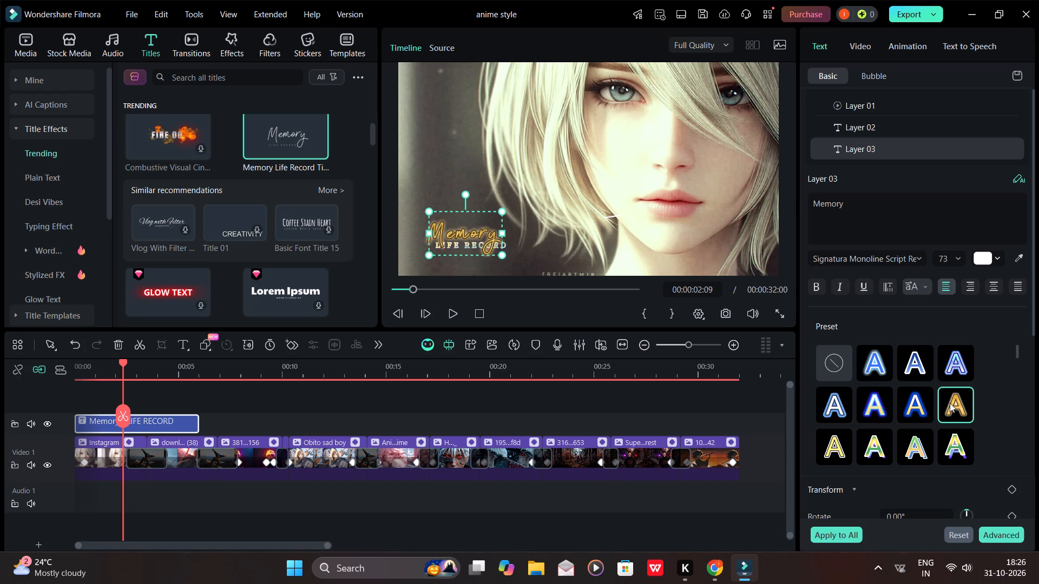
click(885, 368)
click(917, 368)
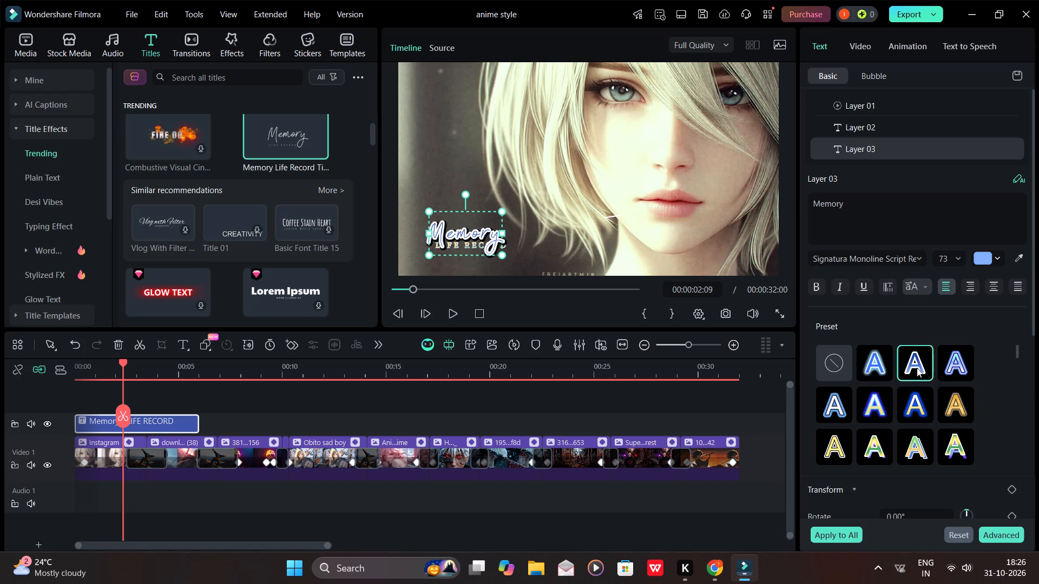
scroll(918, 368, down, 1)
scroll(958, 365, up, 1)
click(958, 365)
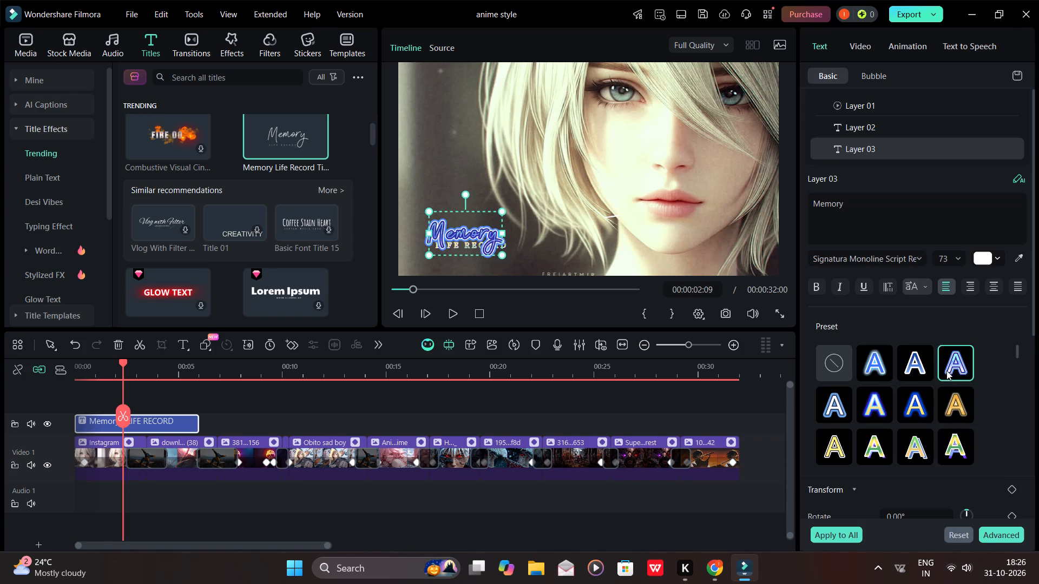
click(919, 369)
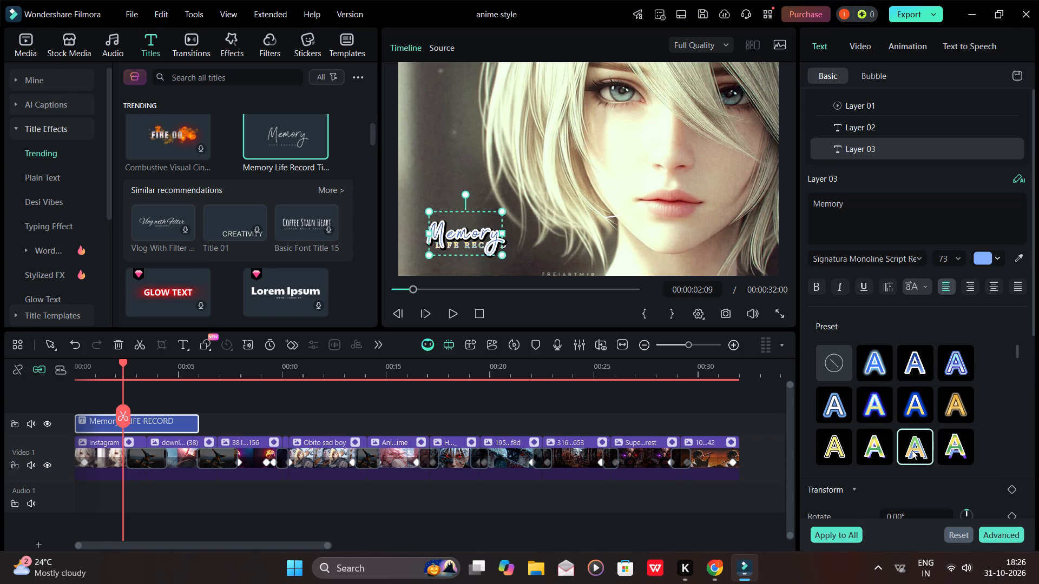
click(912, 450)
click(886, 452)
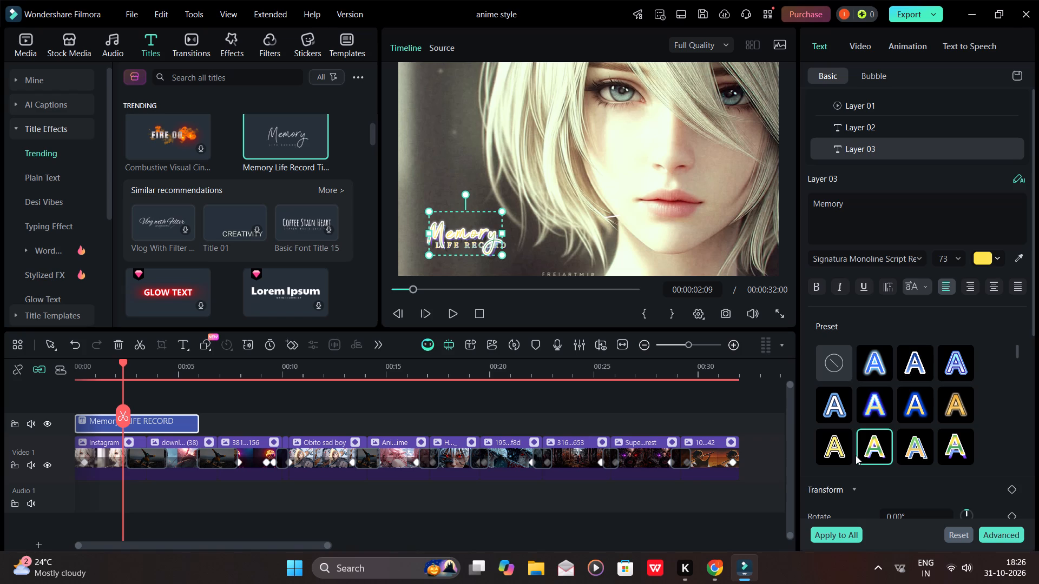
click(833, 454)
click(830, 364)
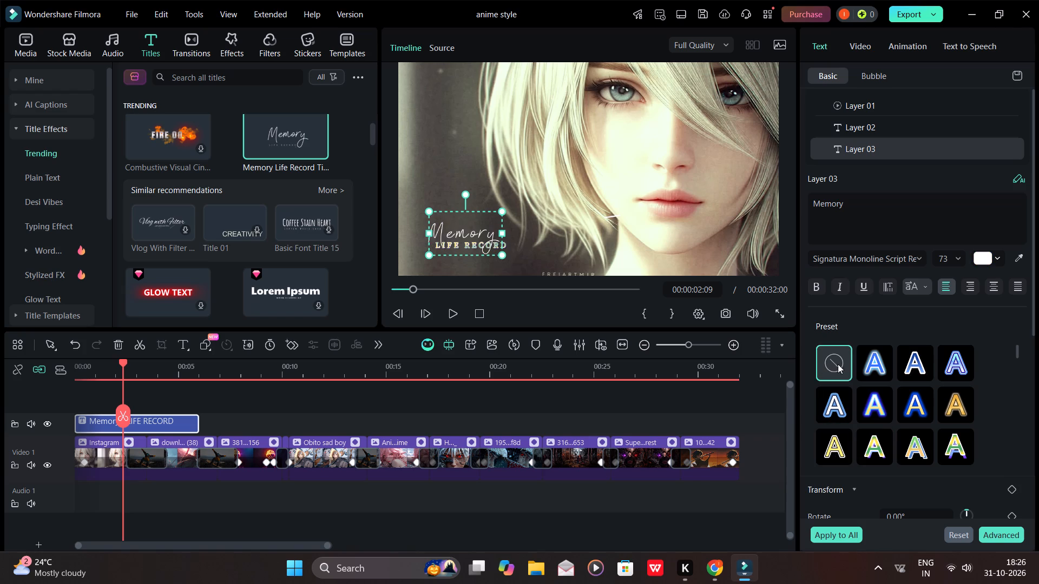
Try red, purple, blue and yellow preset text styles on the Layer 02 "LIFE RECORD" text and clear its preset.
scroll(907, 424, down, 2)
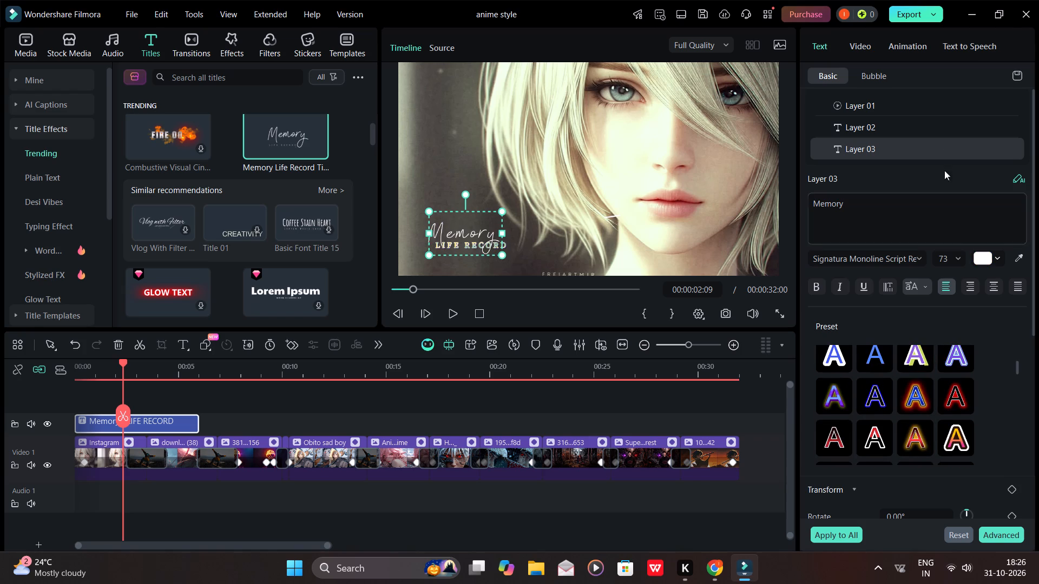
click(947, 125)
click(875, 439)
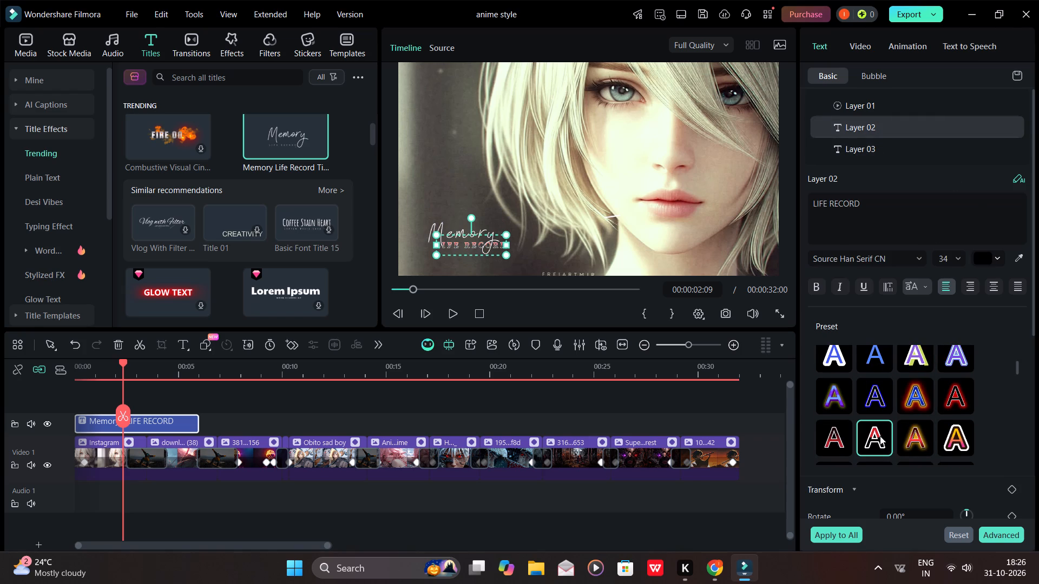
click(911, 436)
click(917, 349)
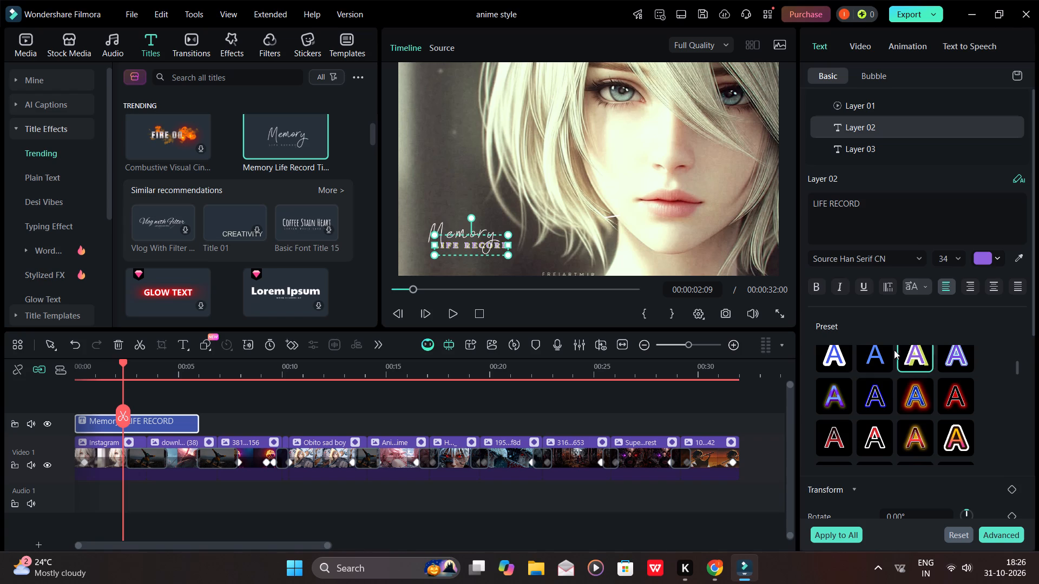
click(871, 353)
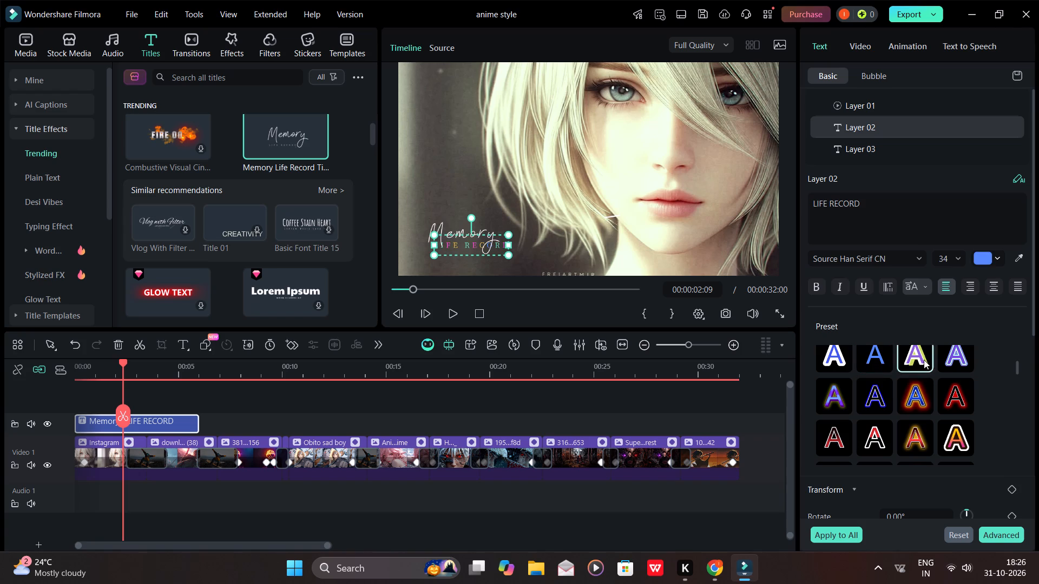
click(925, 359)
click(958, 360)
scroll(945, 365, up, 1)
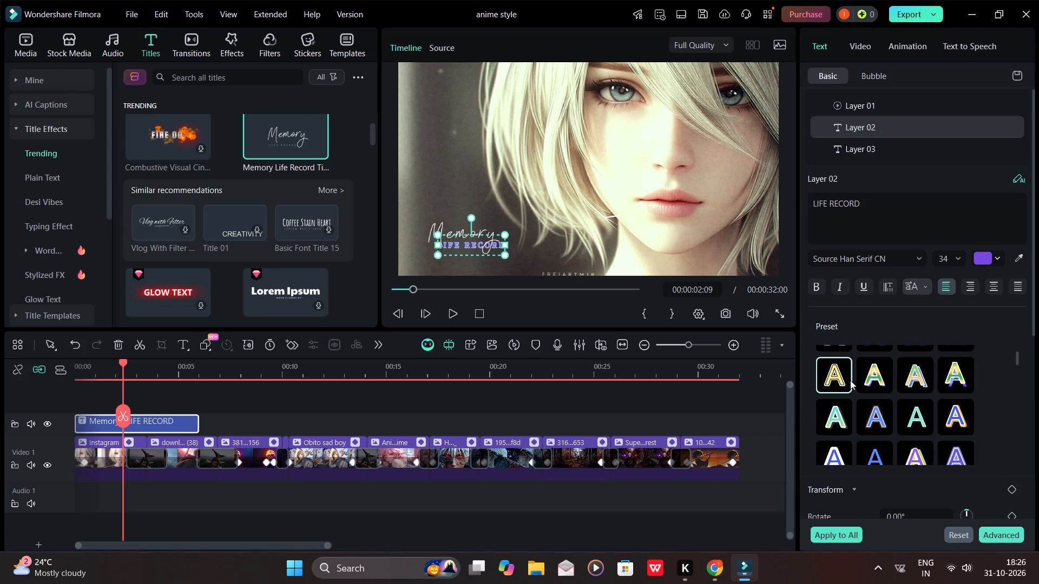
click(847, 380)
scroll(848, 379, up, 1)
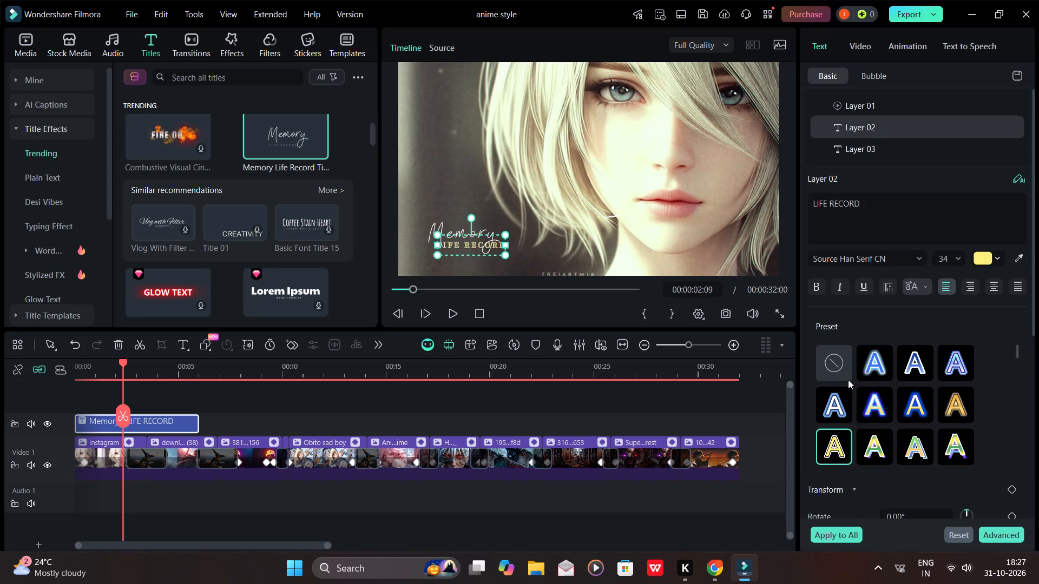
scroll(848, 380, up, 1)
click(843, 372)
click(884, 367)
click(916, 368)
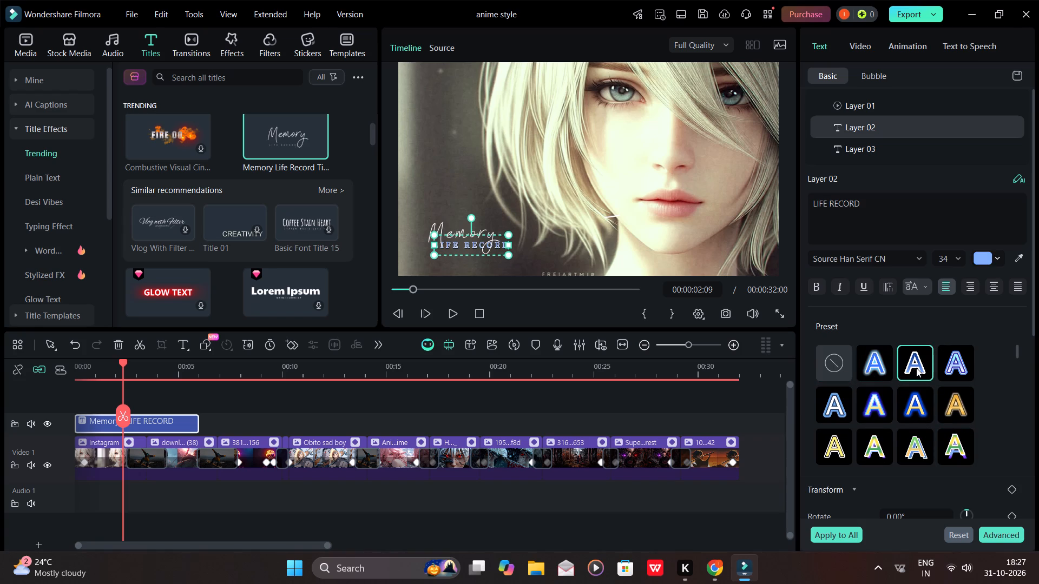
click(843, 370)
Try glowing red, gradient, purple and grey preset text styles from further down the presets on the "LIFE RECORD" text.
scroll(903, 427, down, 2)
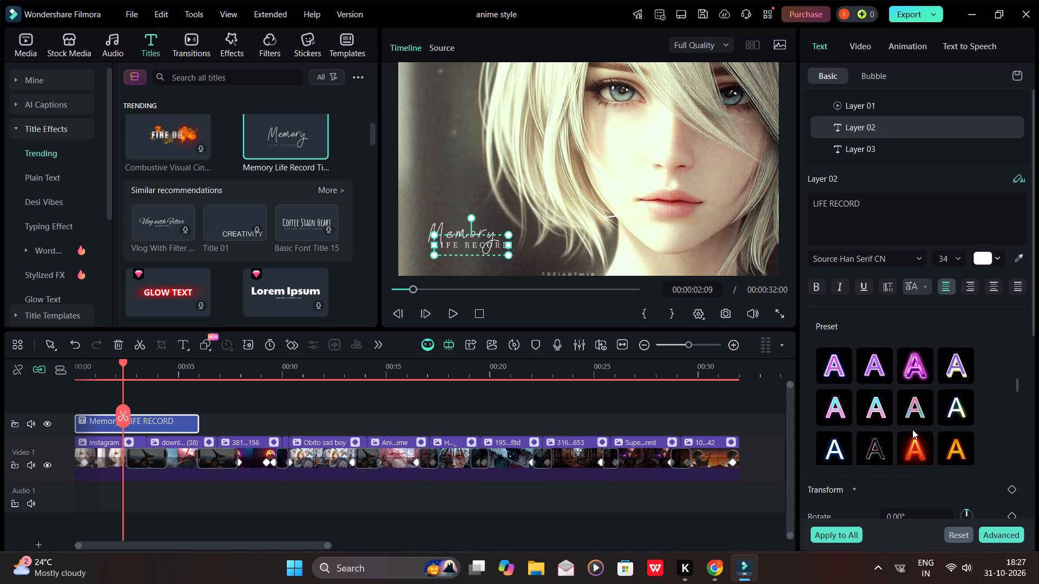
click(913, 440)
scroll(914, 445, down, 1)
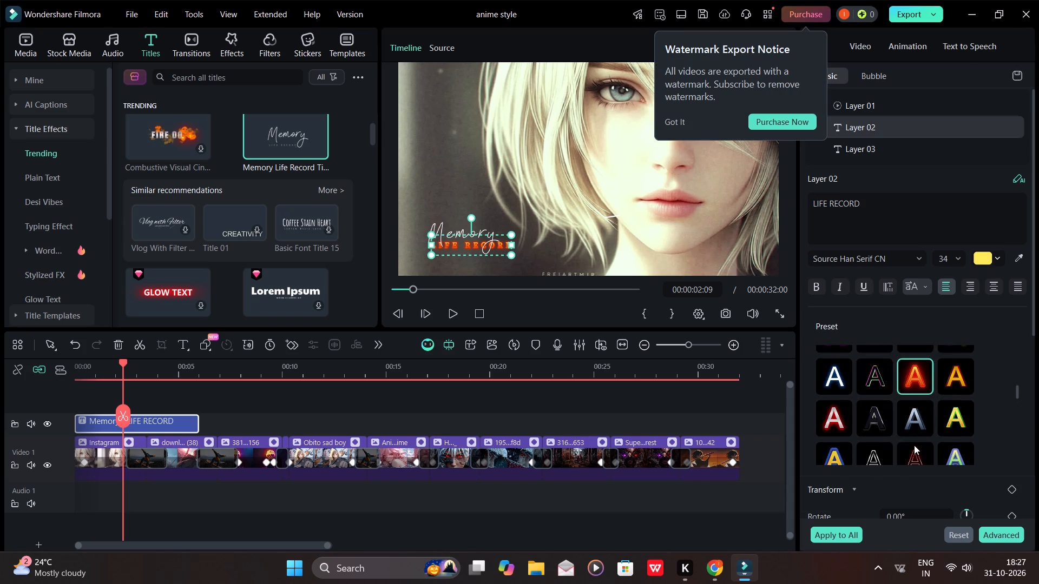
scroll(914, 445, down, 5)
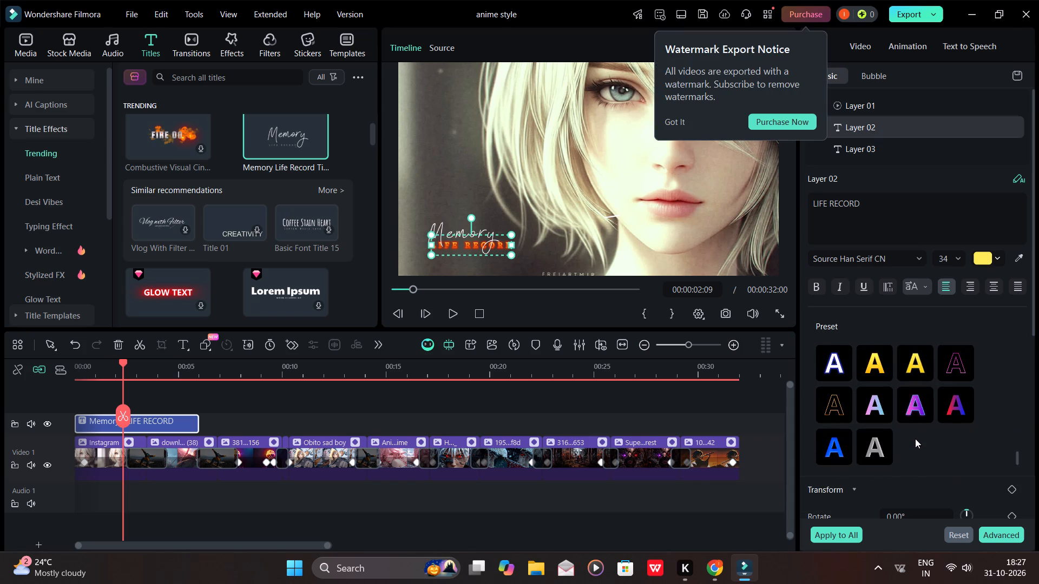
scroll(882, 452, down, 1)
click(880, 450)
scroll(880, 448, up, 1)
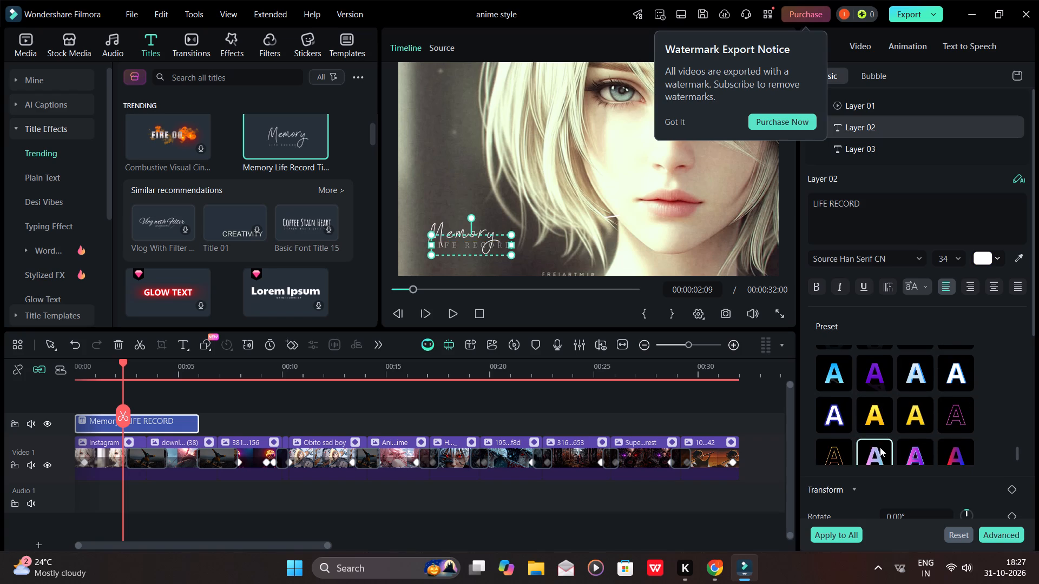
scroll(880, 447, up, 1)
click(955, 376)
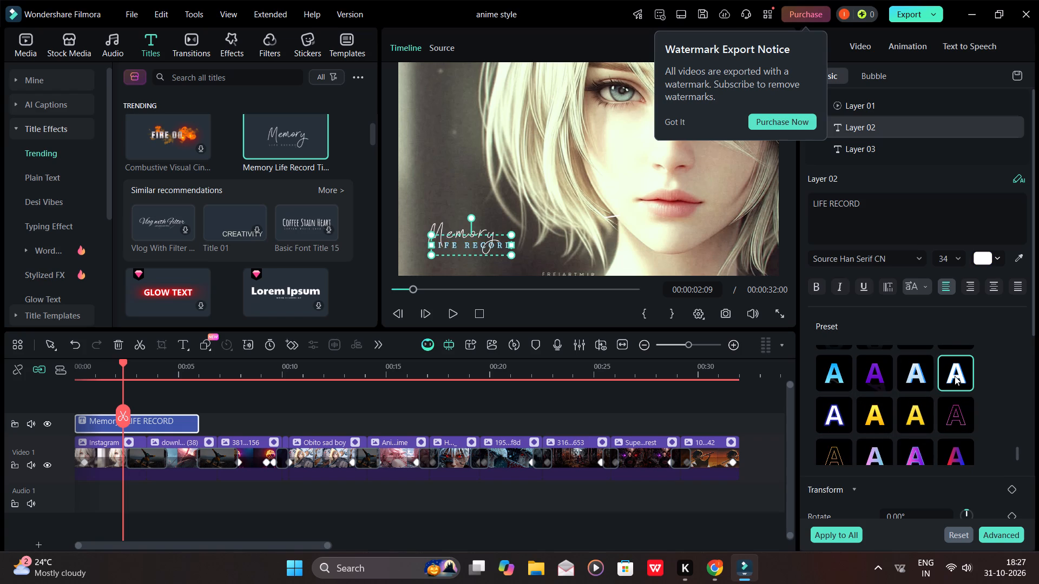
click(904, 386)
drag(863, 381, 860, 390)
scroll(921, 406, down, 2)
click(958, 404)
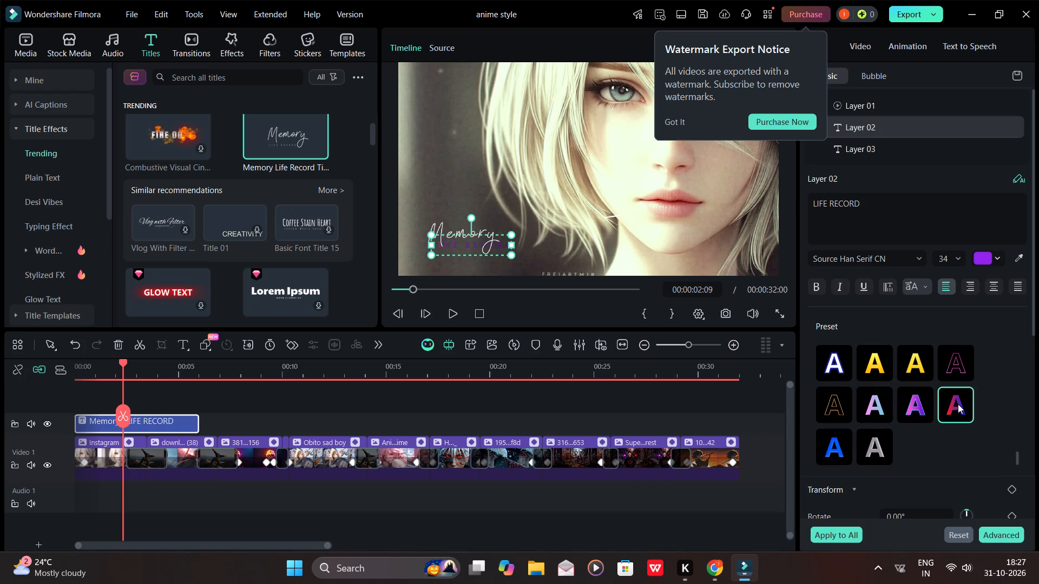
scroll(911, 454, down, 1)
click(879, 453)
Apply a solid white preset text style to the "LIFE RECORD" text of Layer 02.
scroll(904, 434, up, 1)
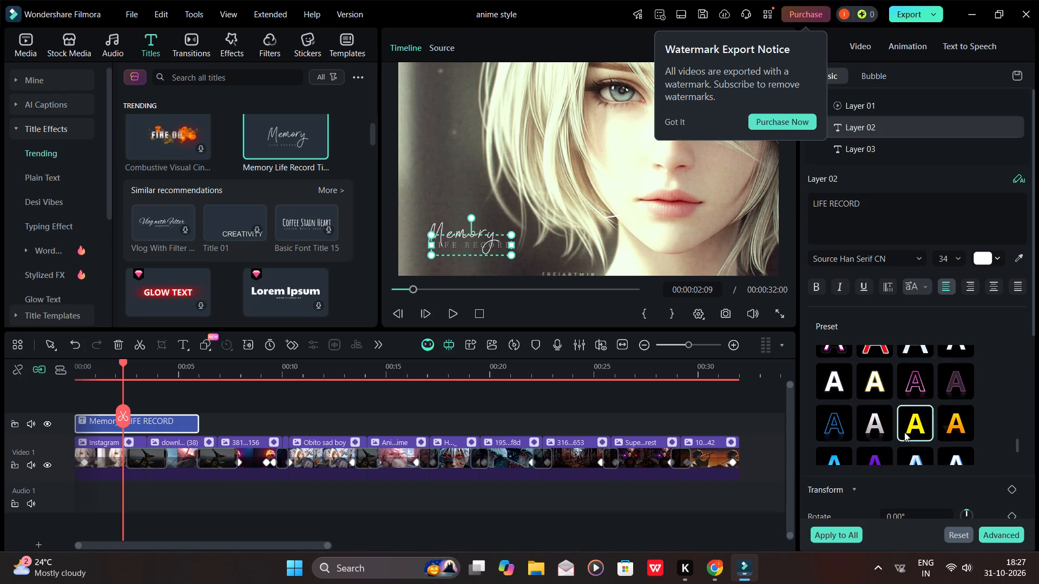
scroll(904, 432, up, 1)
click(834, 441)
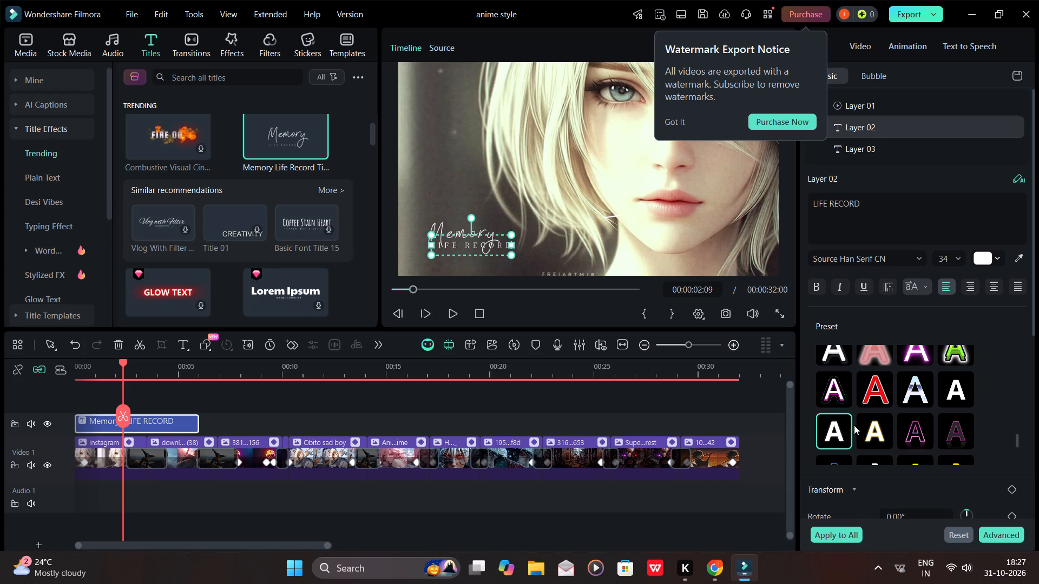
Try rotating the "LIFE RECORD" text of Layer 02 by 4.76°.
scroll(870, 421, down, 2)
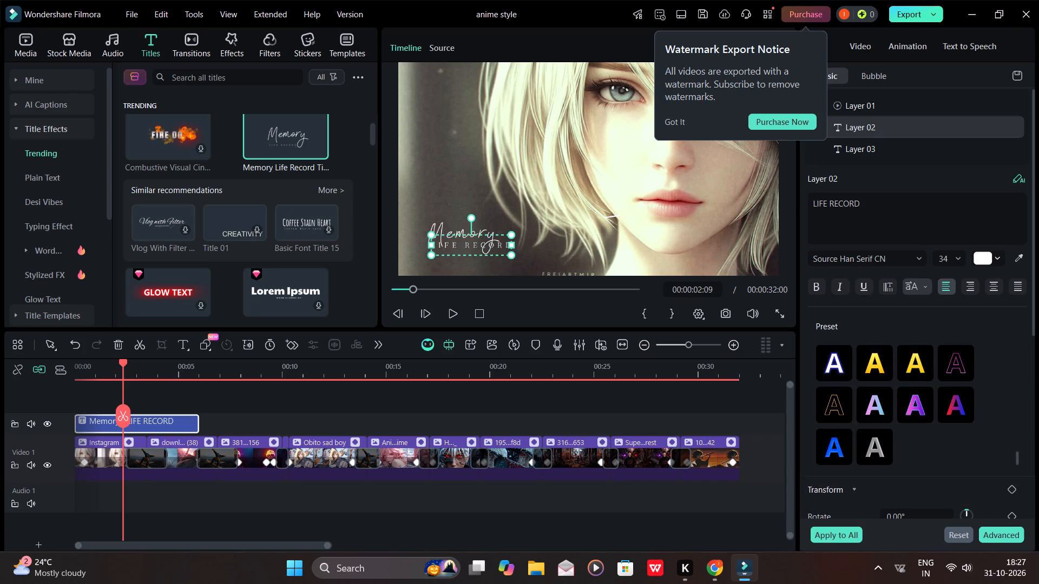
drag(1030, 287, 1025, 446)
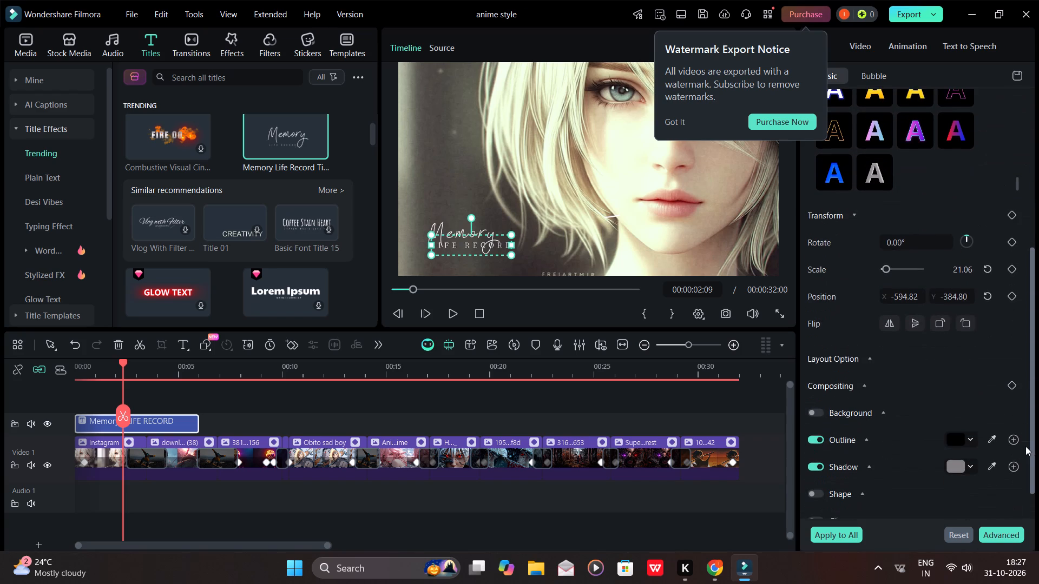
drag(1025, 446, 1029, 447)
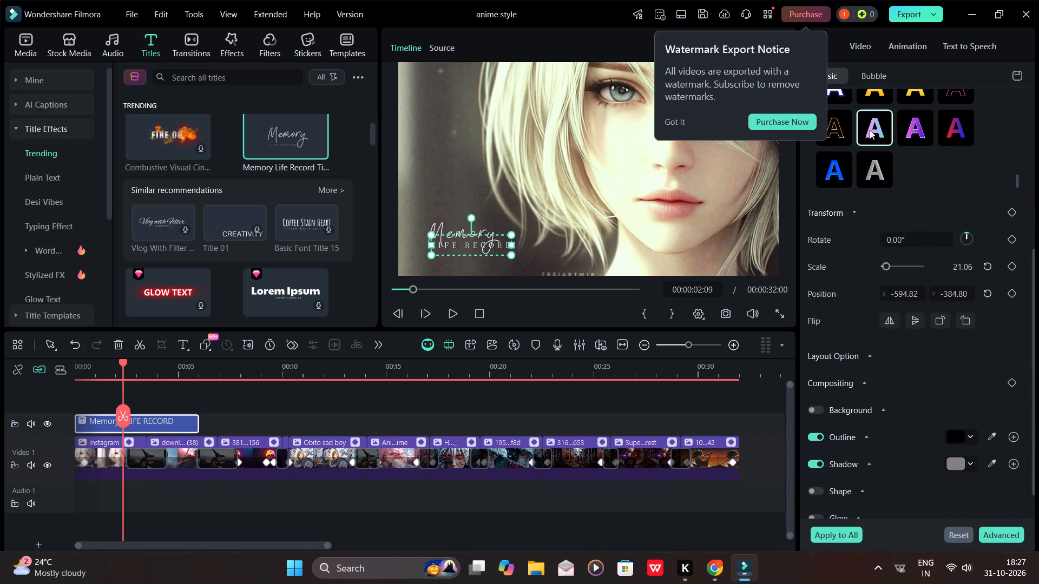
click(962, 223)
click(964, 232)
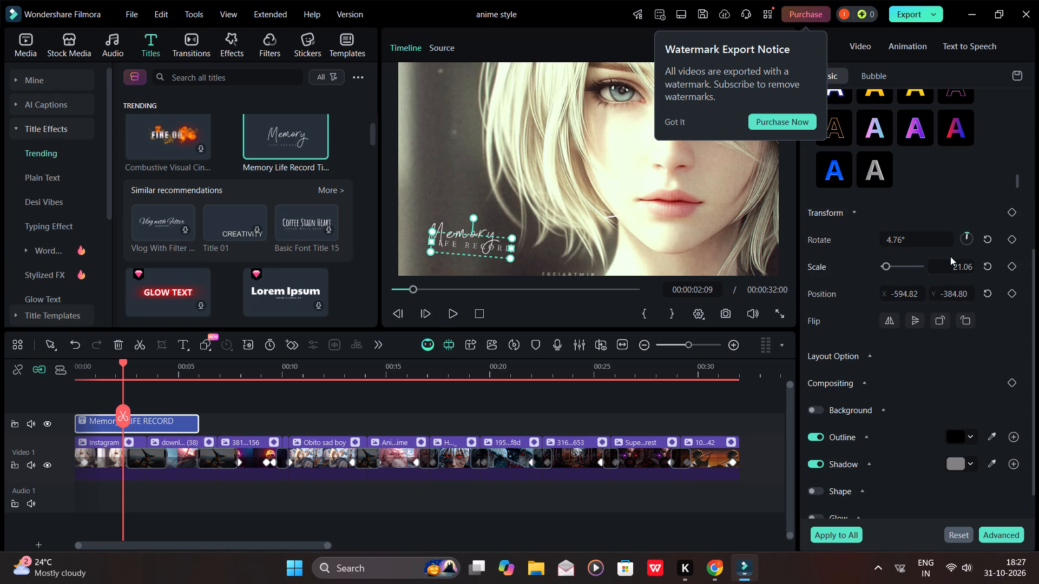
Set the rotation of the "LIFE RECORD" text of Layer 02 to 0.76°.
drag(909, 243, 863, 253)
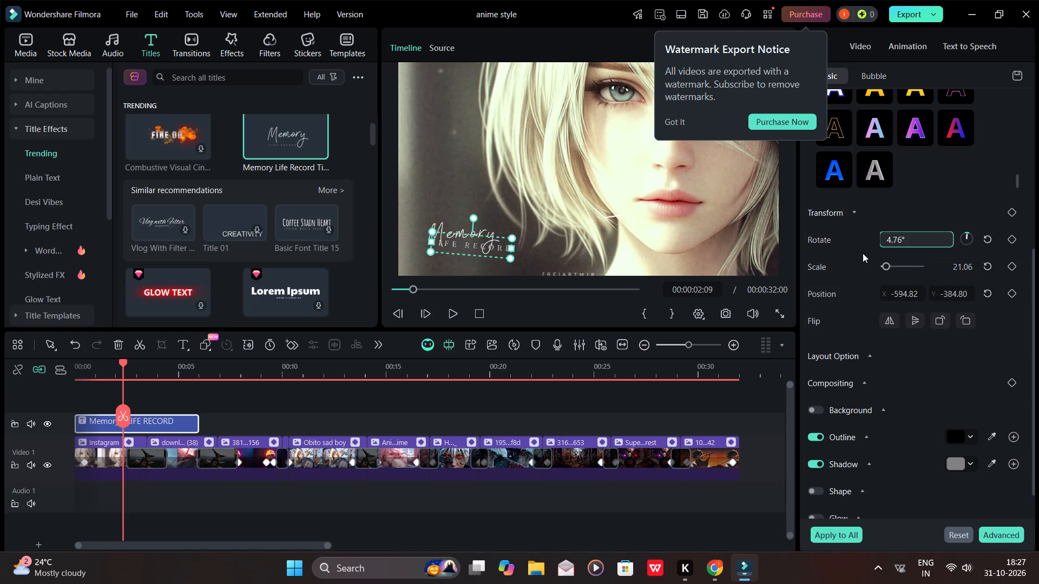
text(00)
key(0)
click(928, 241)
click(928, 241)
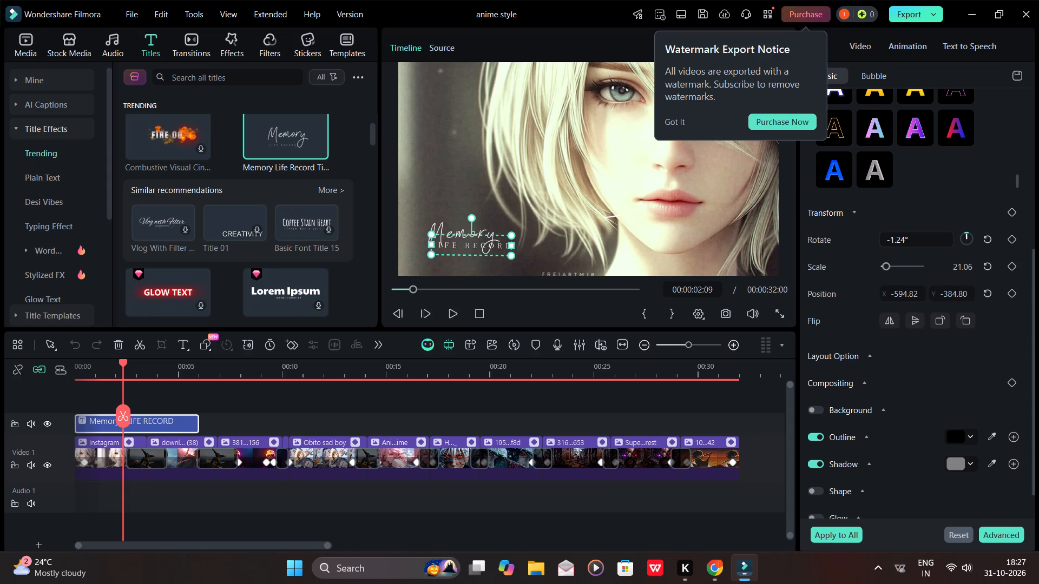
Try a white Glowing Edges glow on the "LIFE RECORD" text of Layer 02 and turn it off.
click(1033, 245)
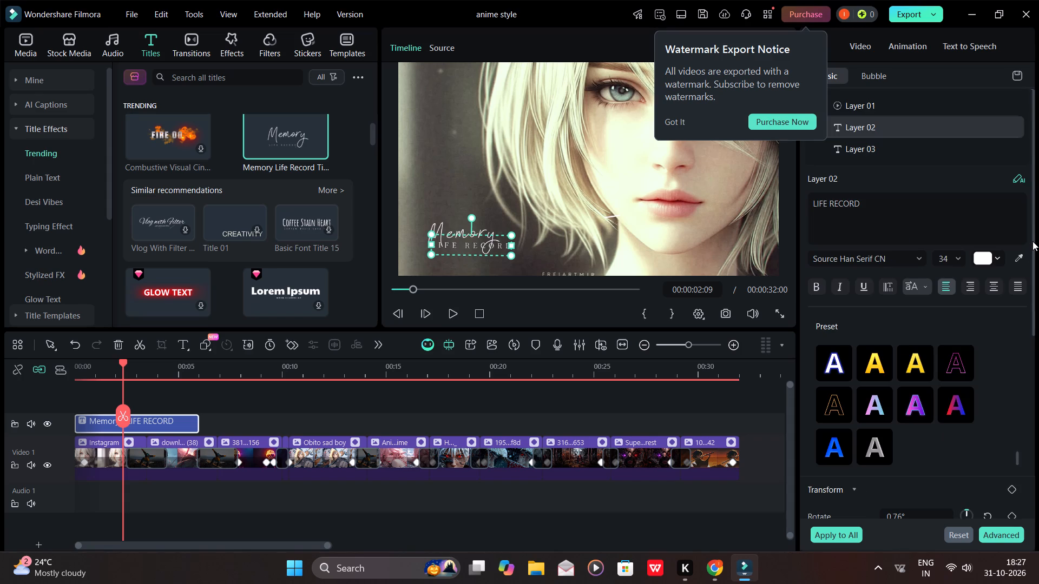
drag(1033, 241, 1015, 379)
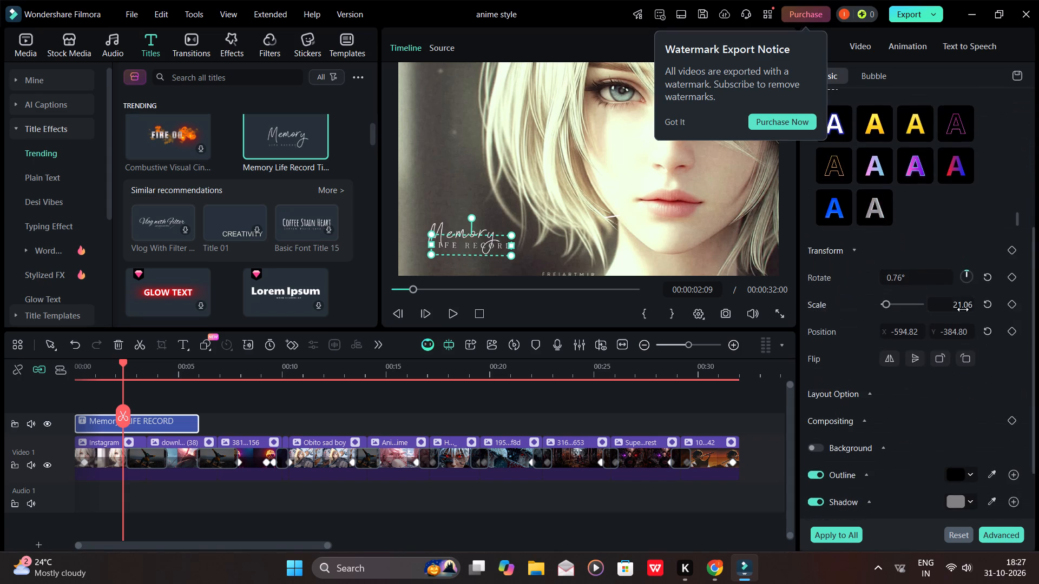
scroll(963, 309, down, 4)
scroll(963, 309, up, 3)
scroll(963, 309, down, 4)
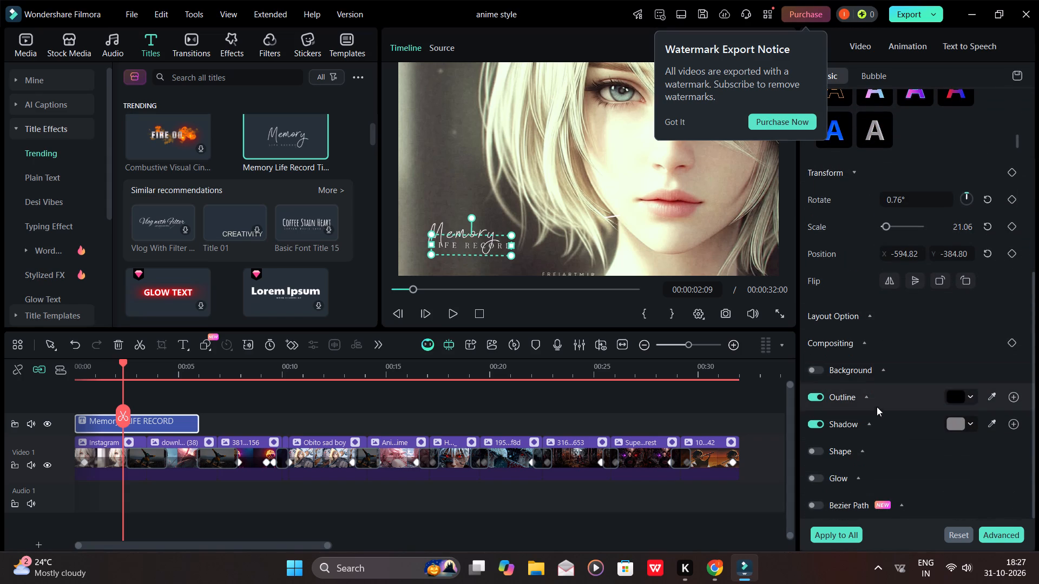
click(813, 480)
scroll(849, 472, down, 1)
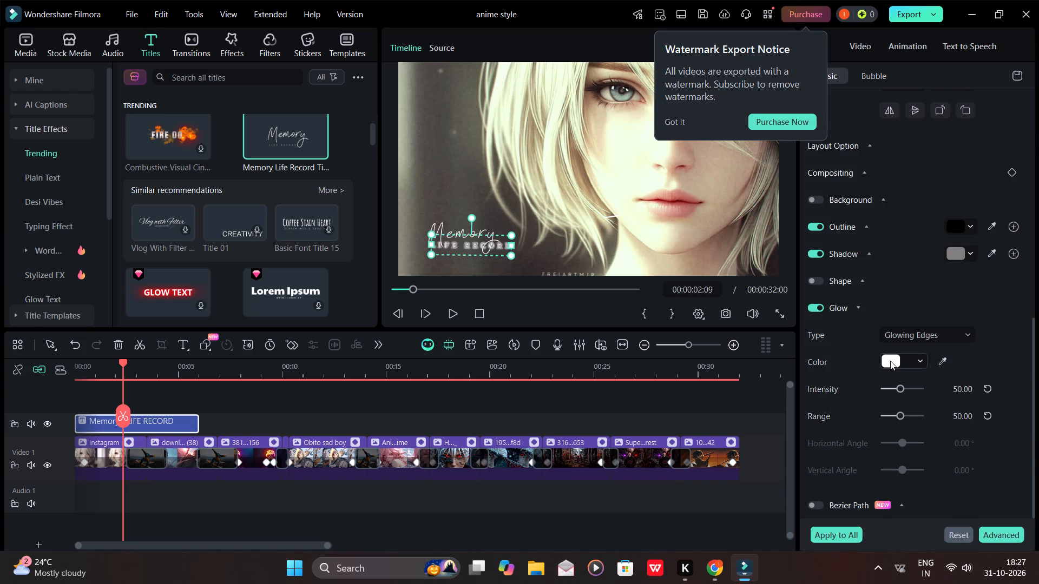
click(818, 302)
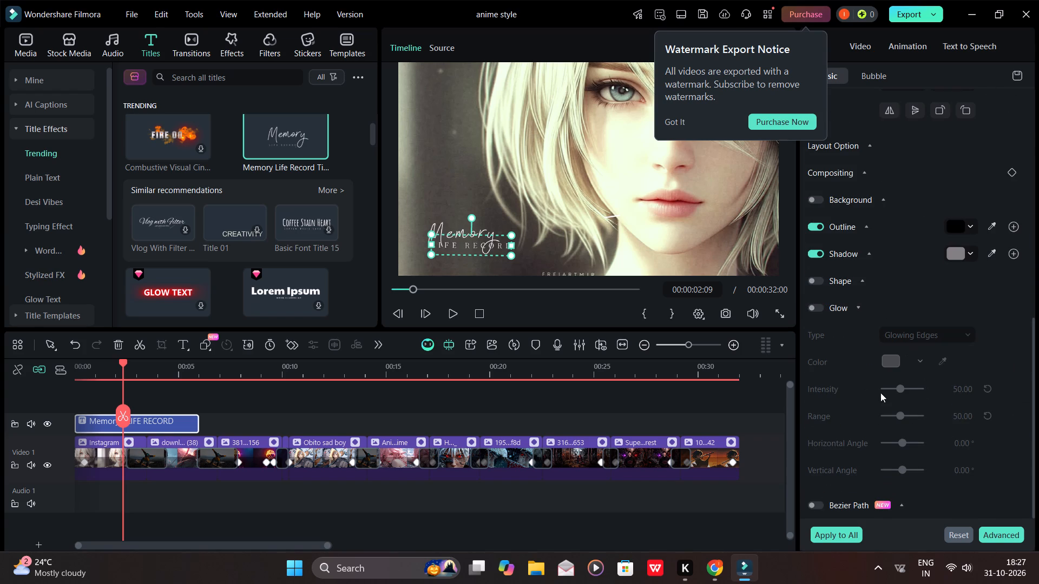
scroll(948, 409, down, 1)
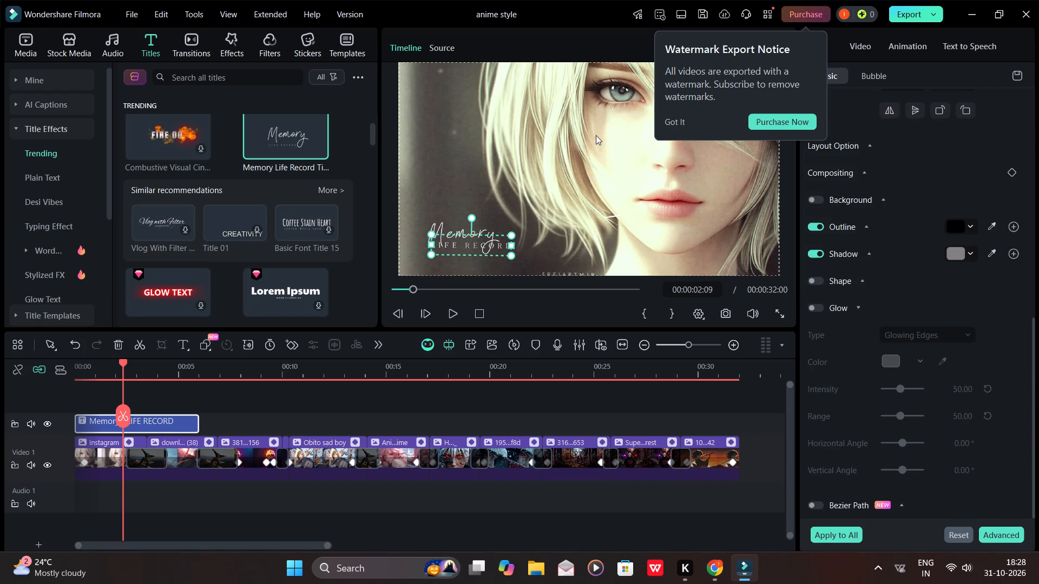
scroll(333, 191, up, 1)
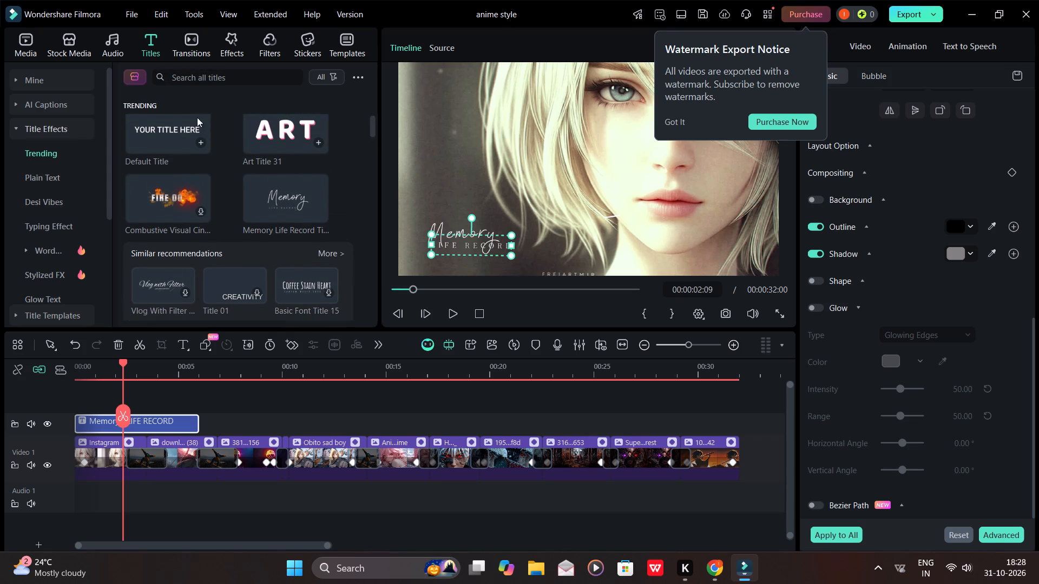
Dismiss the watermark export notice and replace the title's "Memory" text with "Irfan".
click(156, 422)
click(436, 227)
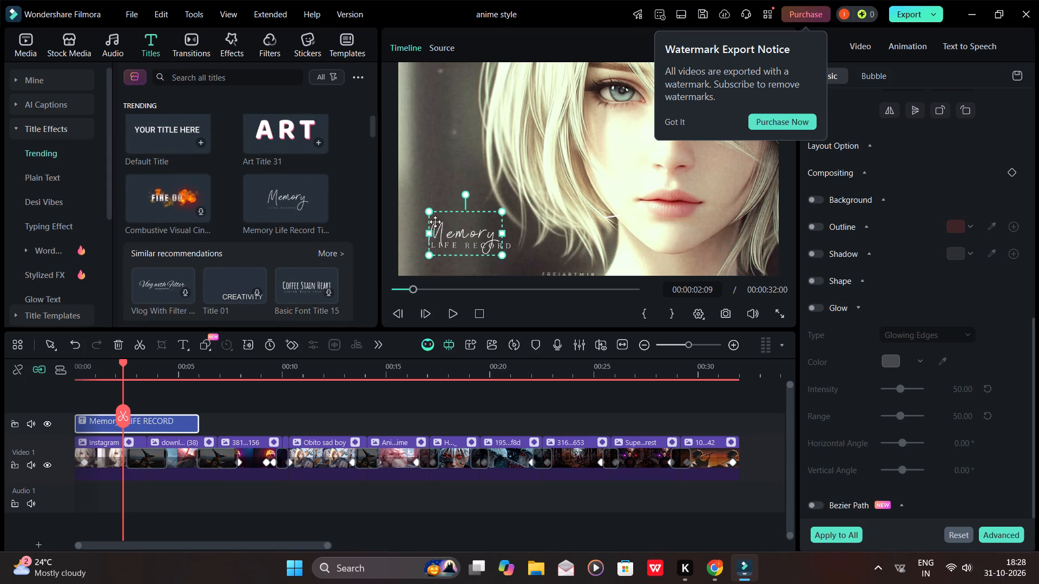
click(666, 122)
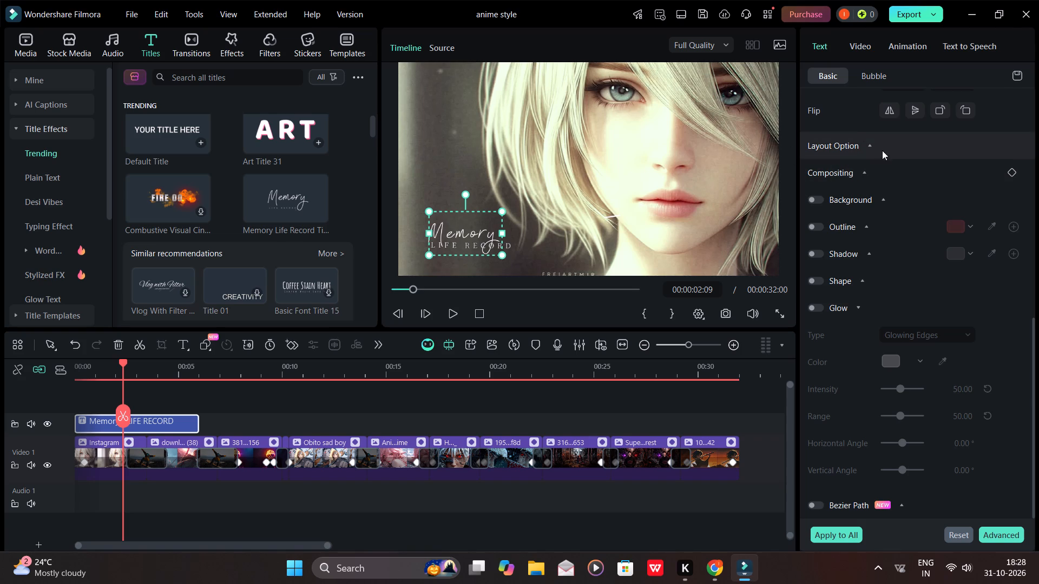
scroll(537, 255, up, 1)
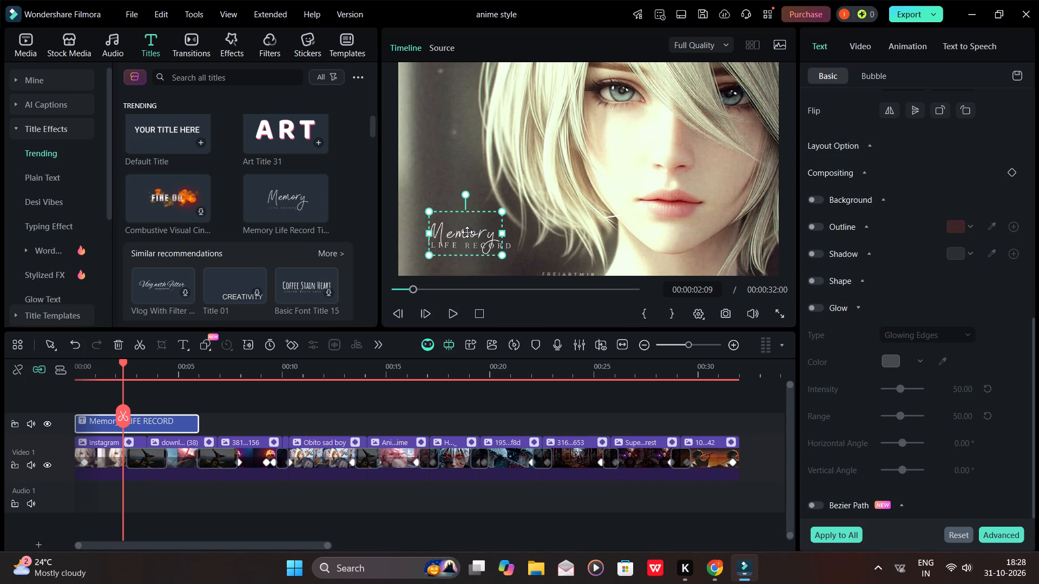
click(467, 232)
right_click(467, 232)
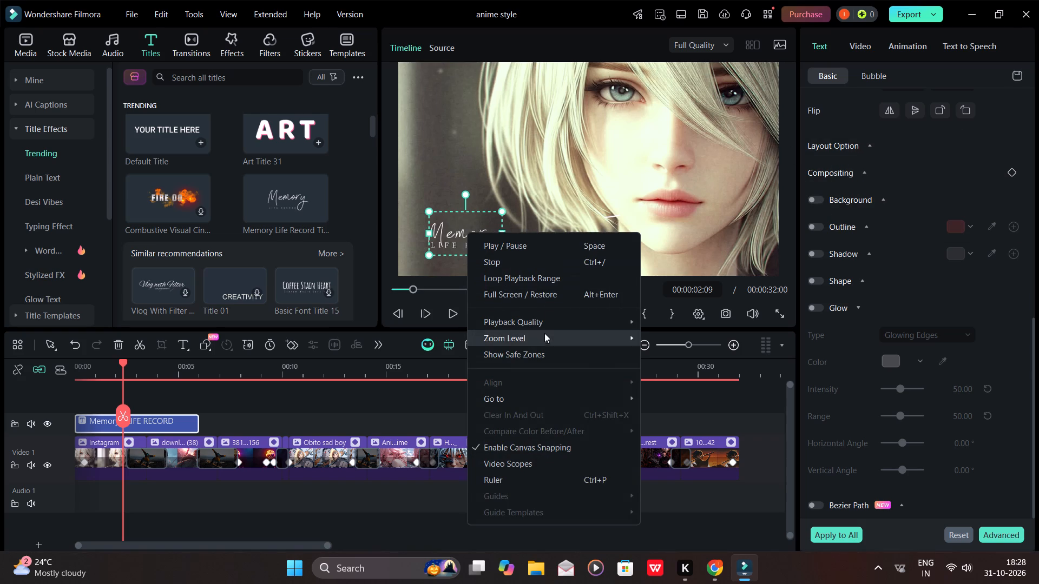
click(445, 231)
click(448, 231)
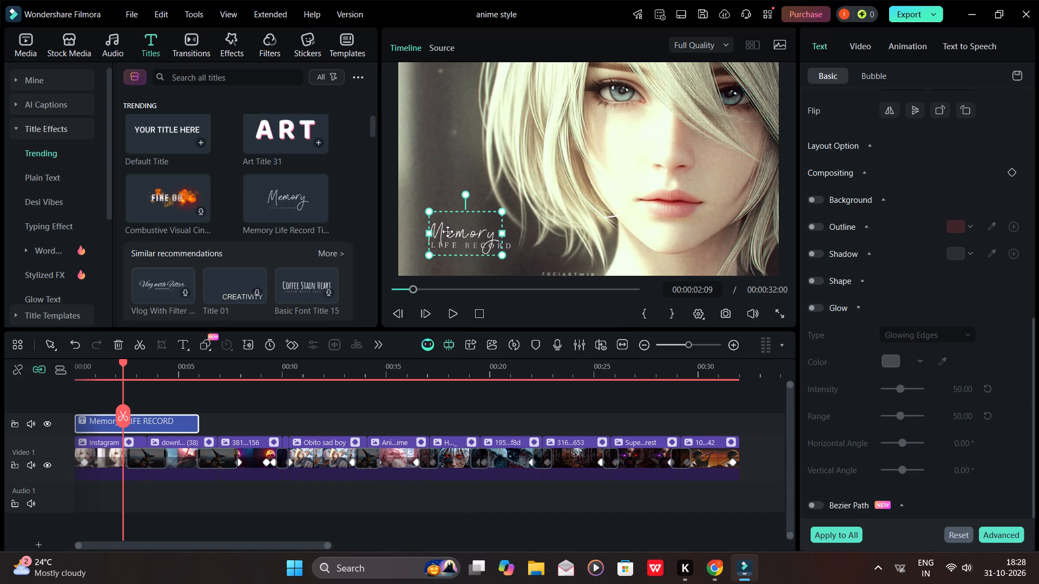
double_click(448, 231)
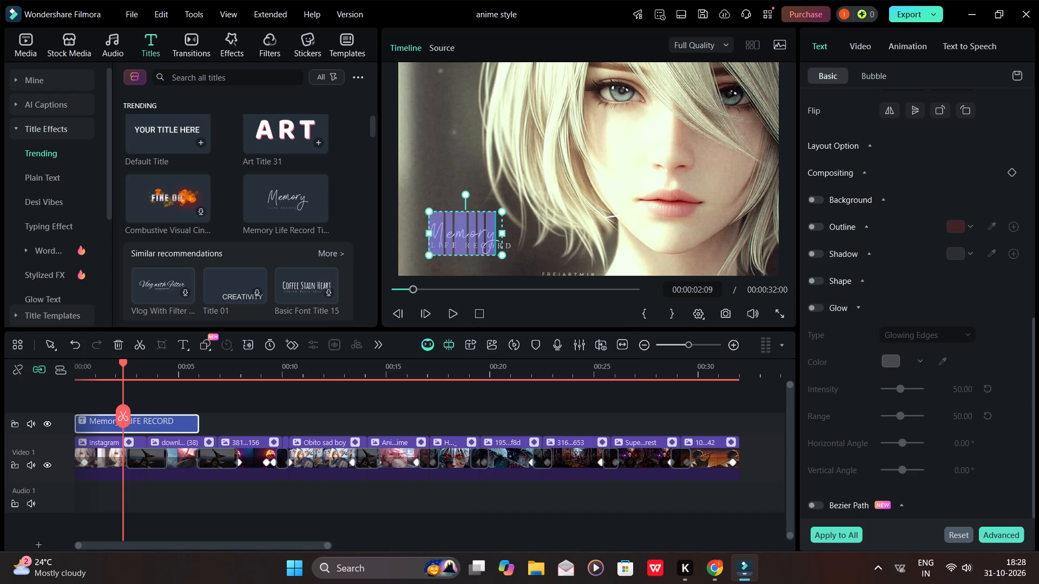
key(BackSpace)
text(if)
key(BackSpace)
key(BackSpace)
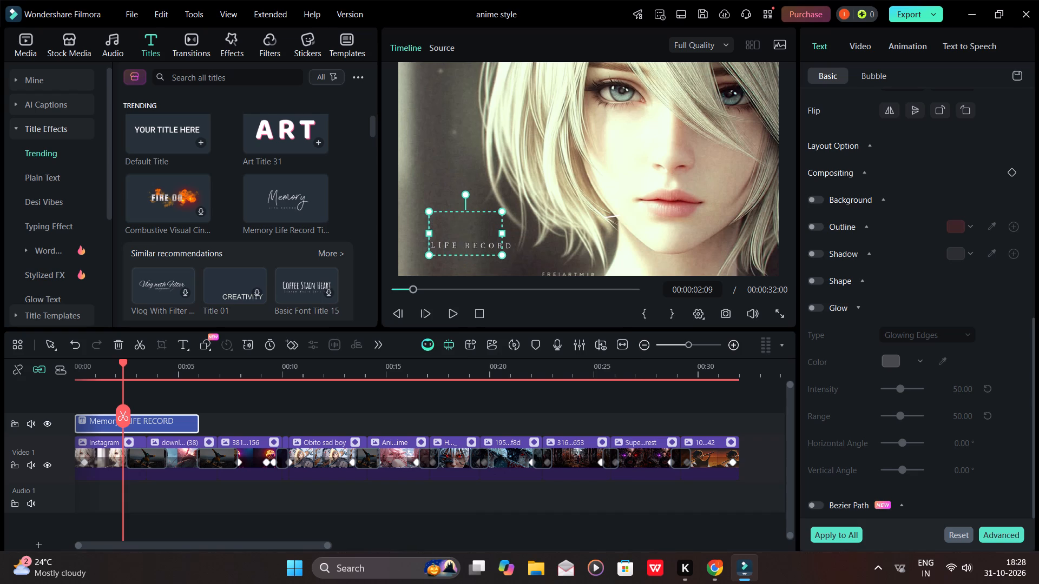
text(Irfan)
Move the "Irfan" text of Layer 03 slightly up and left so it sits above the "LIFE RECORD" line.
scroll(449, 154, down, 1)
scroll(449, 154, up, 1)
scroll(449, 154, down, 3)
scroll(449, 154, up, 1)
click(491, 243)
scroll(752, 194, up, 1)
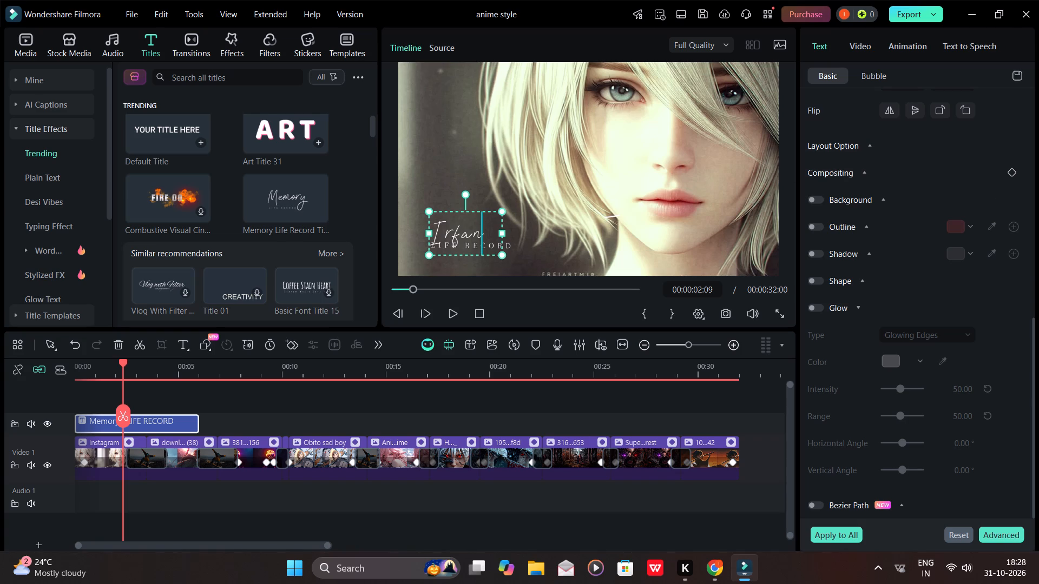
click(486, 245)
click(479, 266)
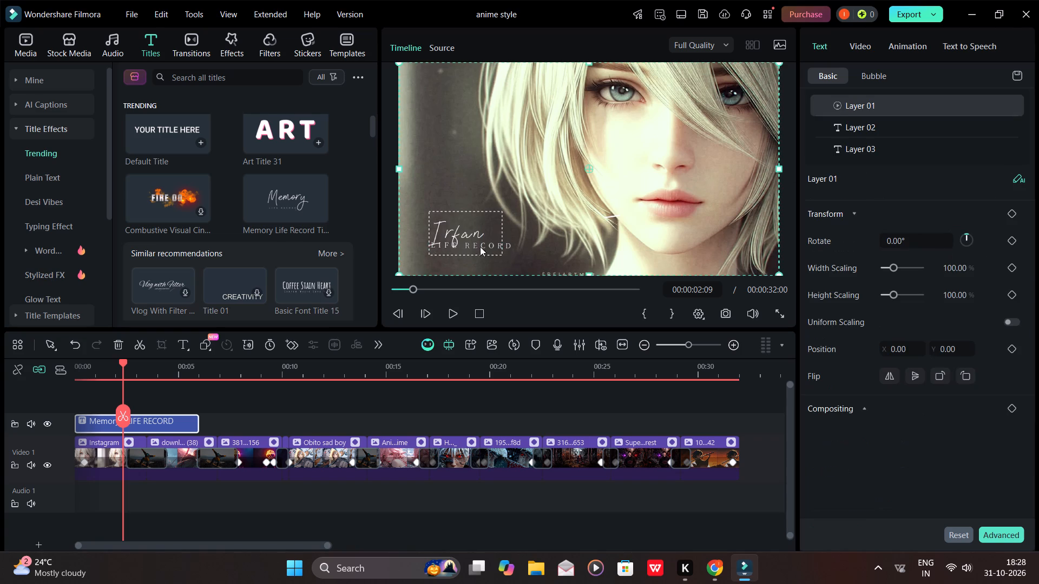
click(479, 243)
click(483, 245)
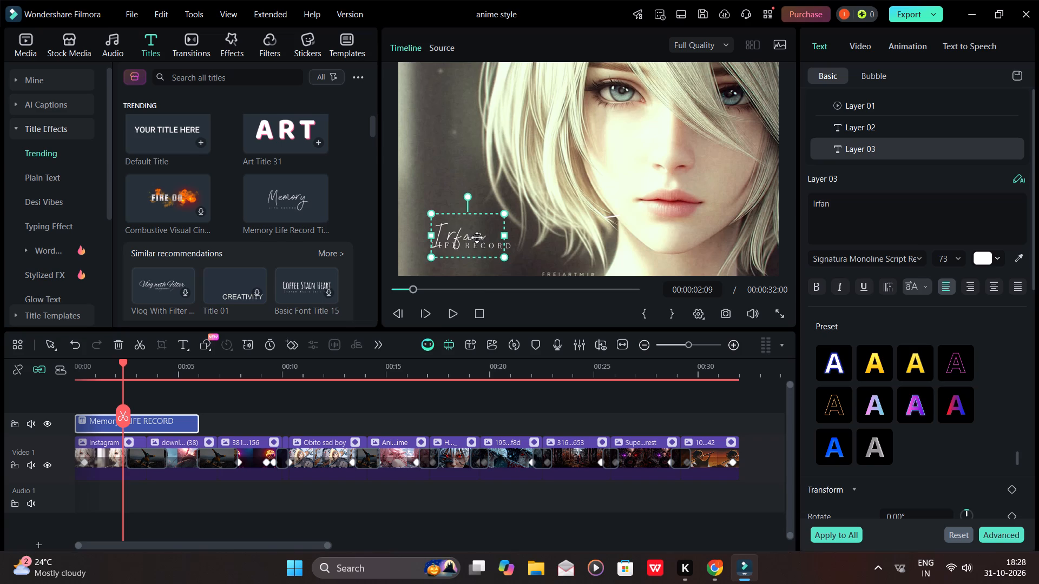
drag(476, 236, 470, 230)
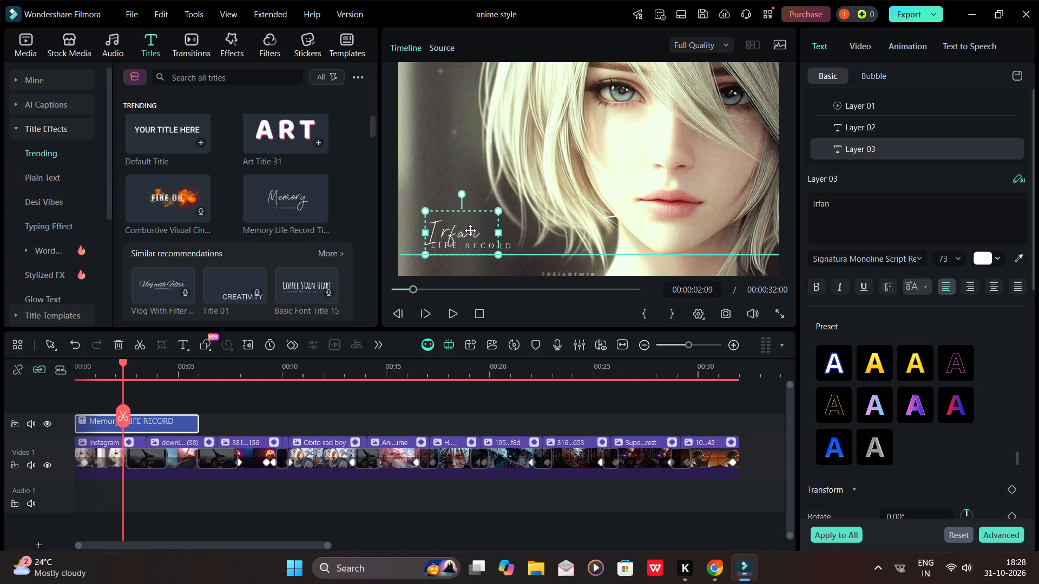
drag(470, 230, 468, 228)
Replace the "LIFE RECORD" text of Layer 02 with "Welcome the edit".
click(871, 131)
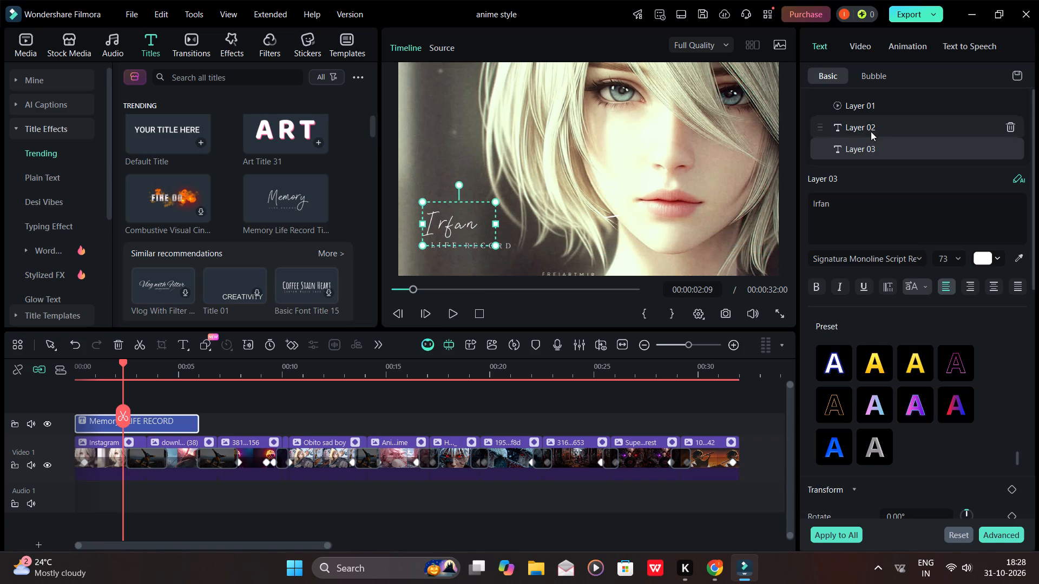
double_click(871, 131)
click(869, 127)
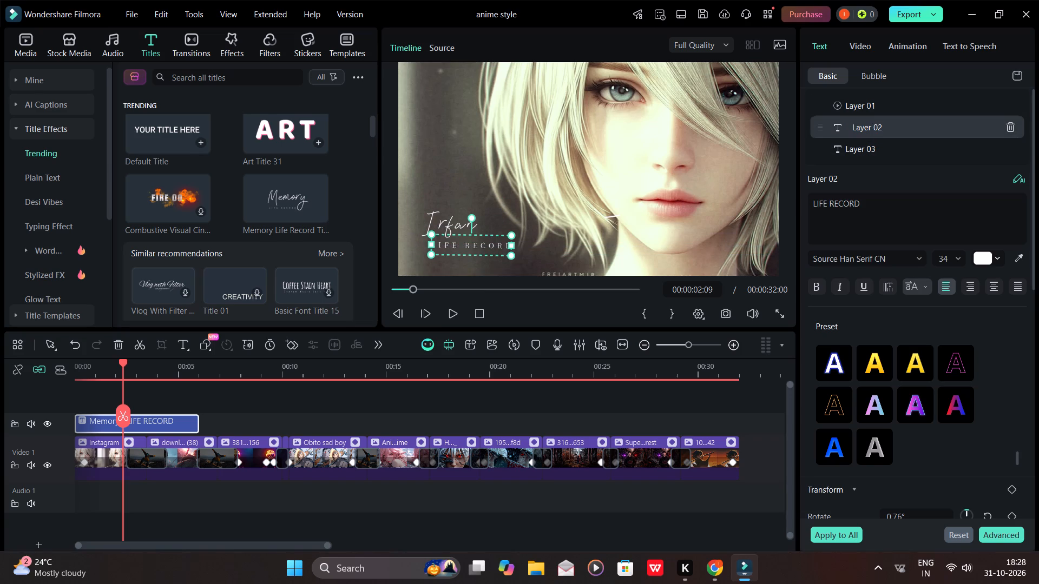
double_click(835, 129)
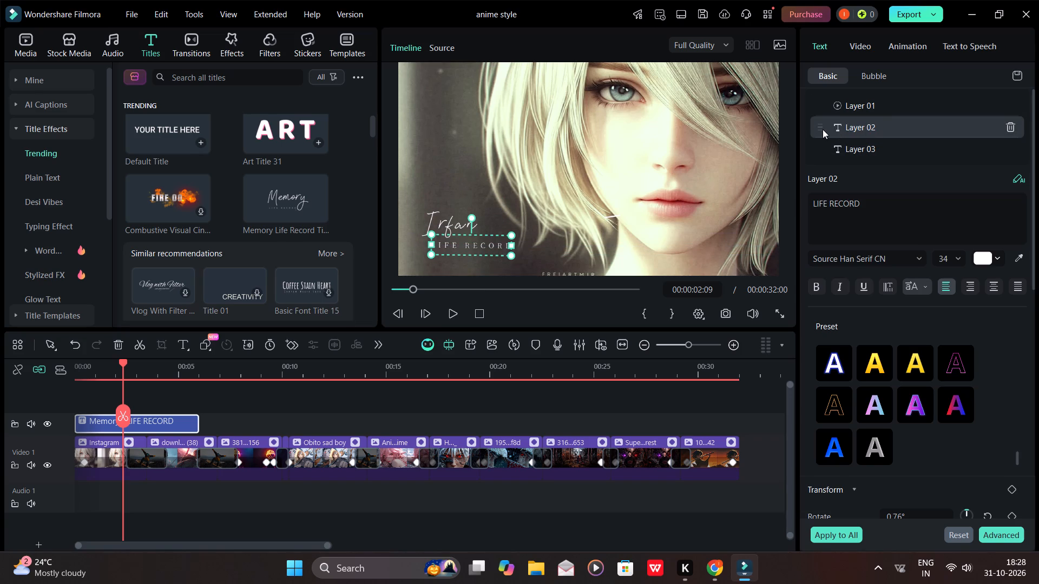
click(823, 129)
click(818, 128)
click(945, 126)
double_click(461, 247)
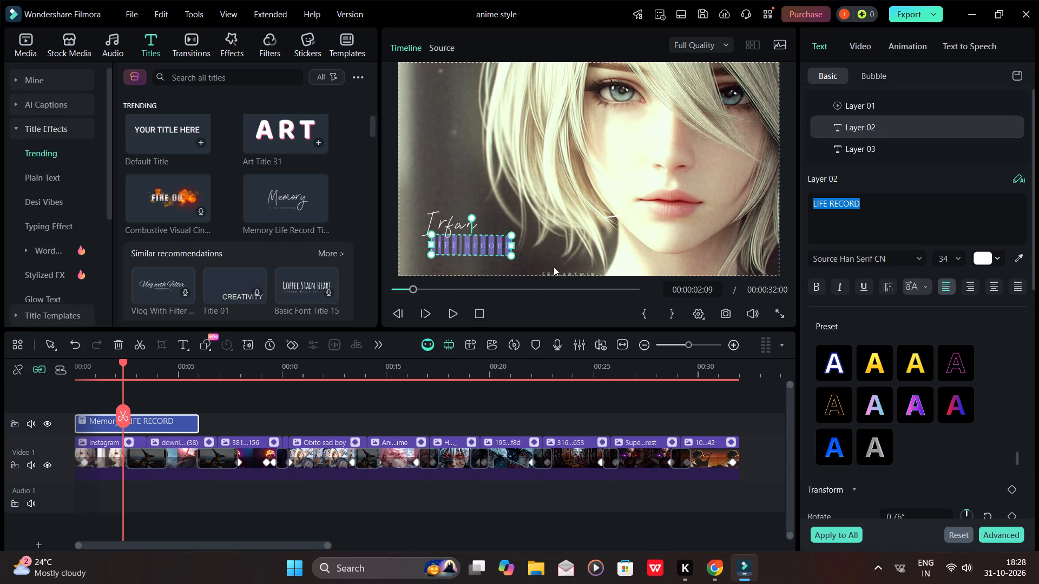
key(BackSpace)
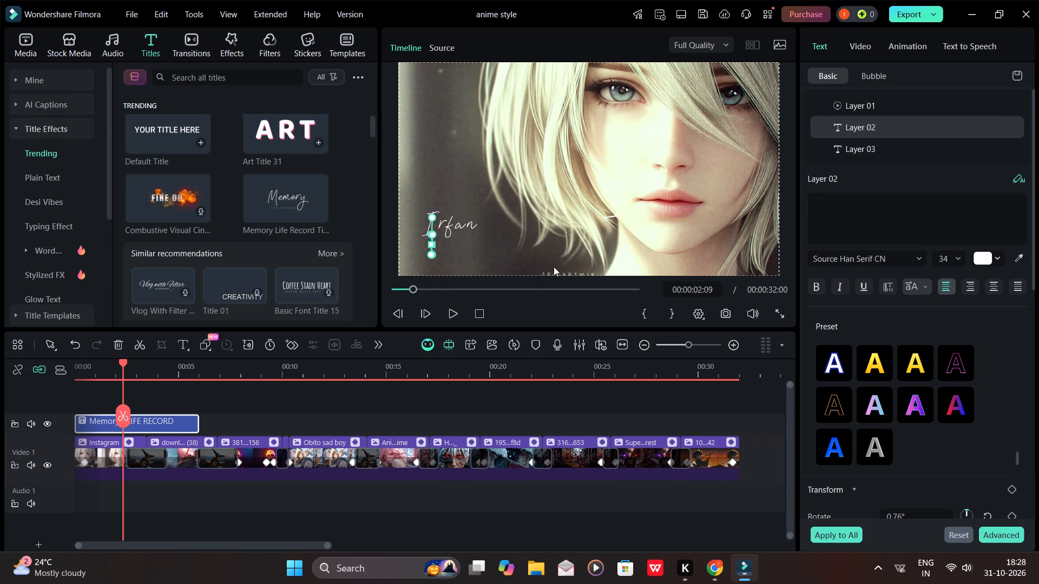
text(Welv)
key(BackSpace)
text(com)
key(space)
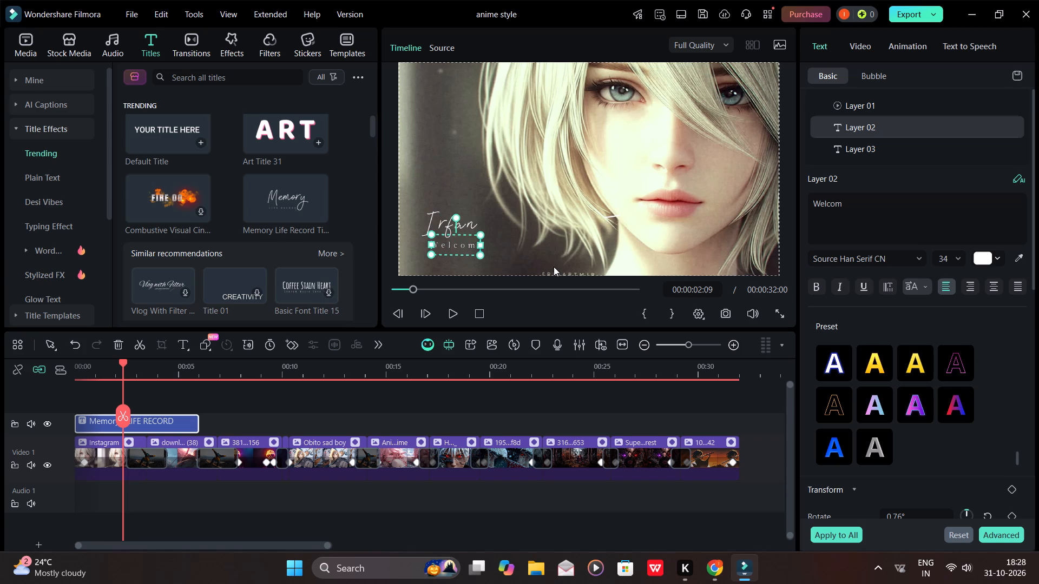
key(BackSpace)
text(e teb)
key(space)
key(BackSpace)
key(BackSpace)
key(BackSpace)
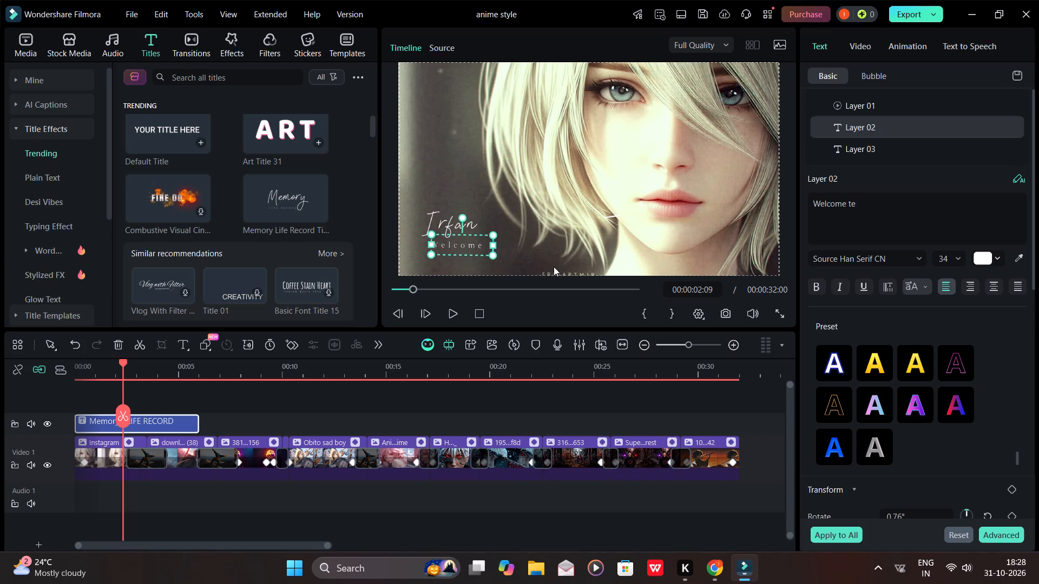
text(he)
key(space)
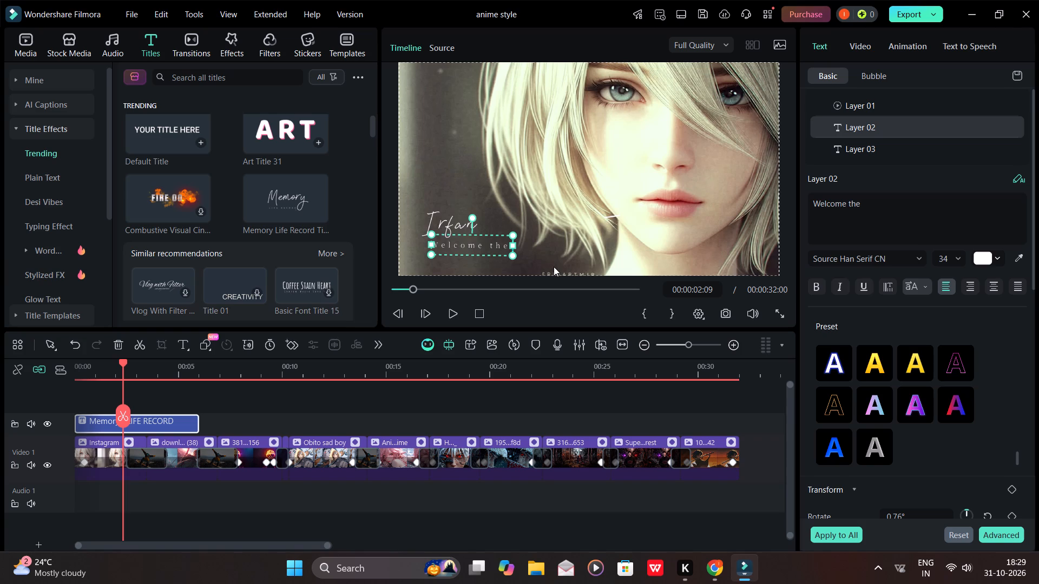
text(edo)
key(BackSpace)
text(it)
key(space)
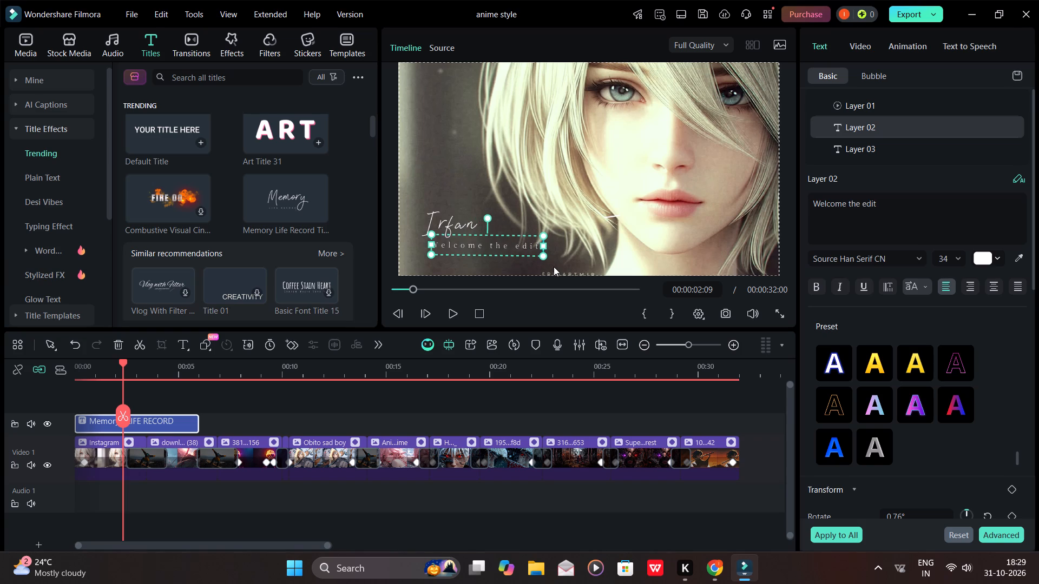
key(Return)
scroll(555, 266, down, 4)
scroll(555, 266, up, 1)
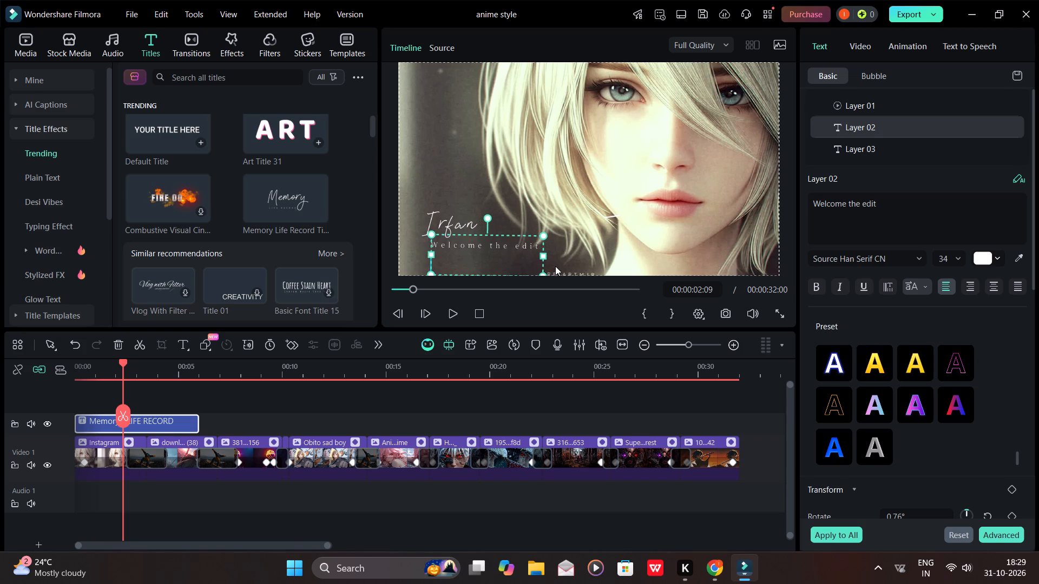
key(BackSpace)
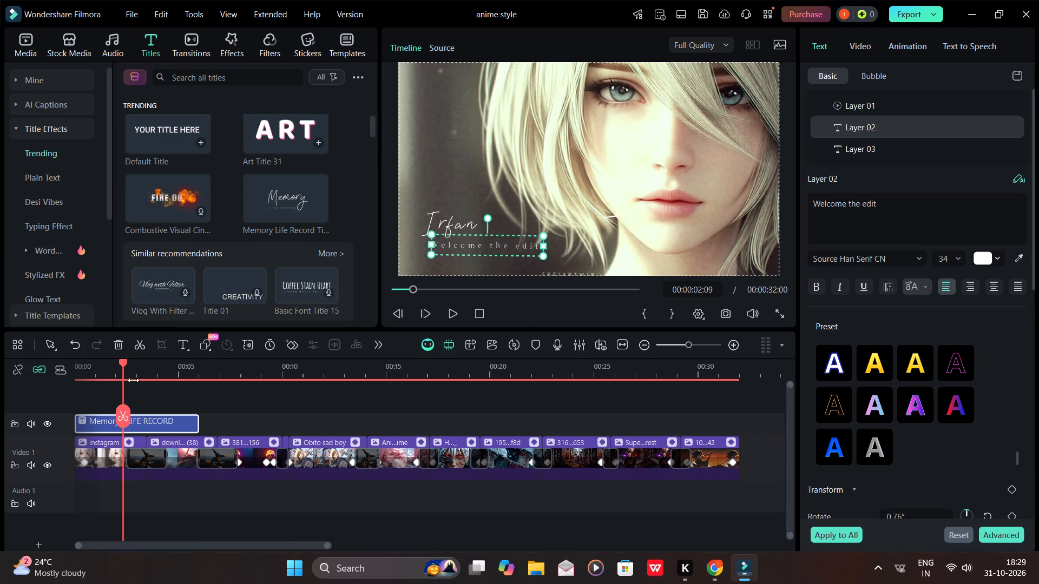
Play back the slideshow from the start to check the edited title.
drag(121, 363, 64, 361)
key(space)
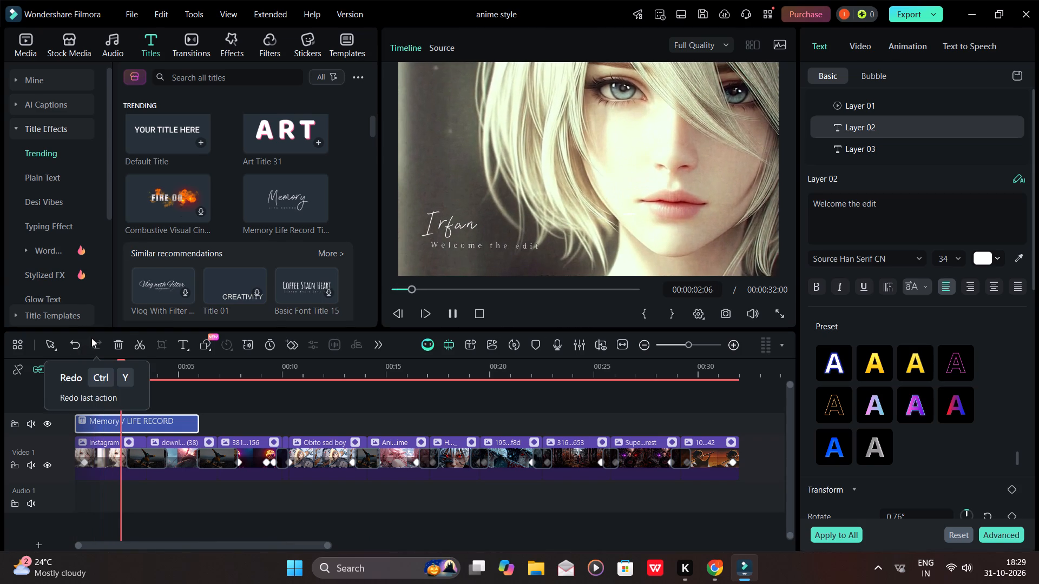
Move the title's Layer 01 animation down and left to X -472.21, Y -166.92 over the "Welcome the edit" line, and preview it.
click(873, 109)
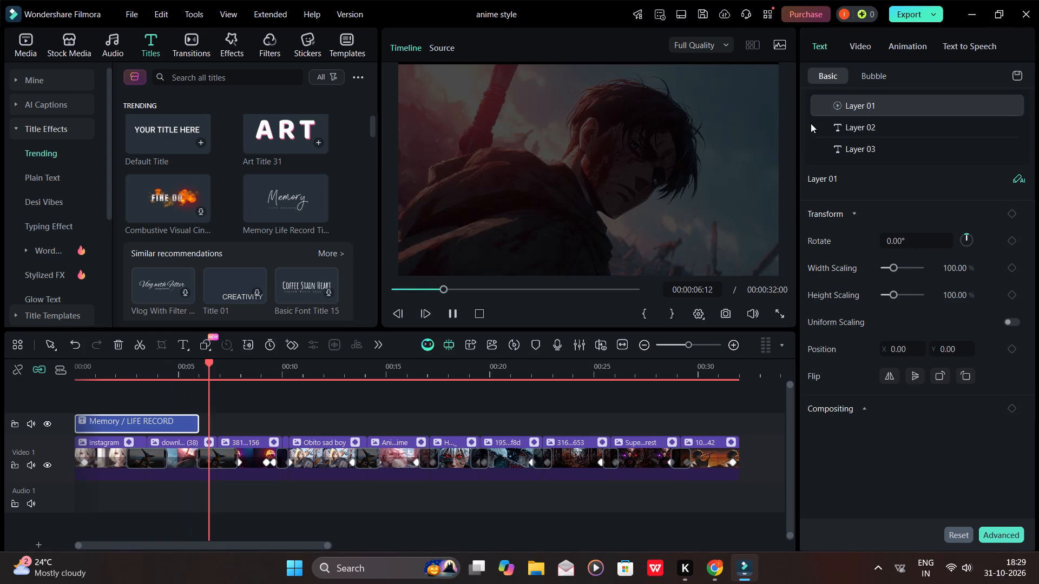
key(space)
drag(226, 362, 84, 375)
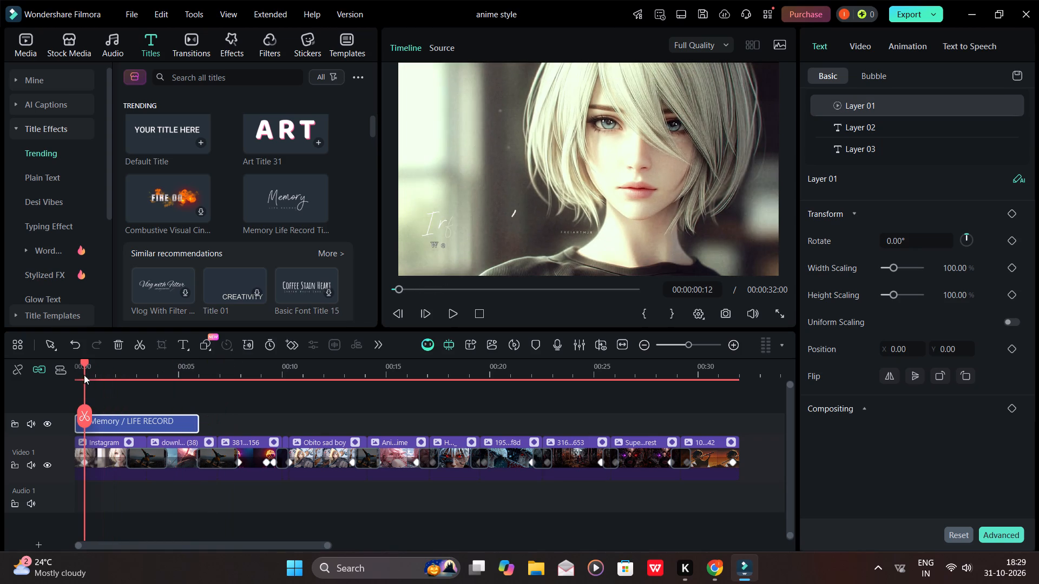
drag(84, 375, 83, 376)
click(511, 211)
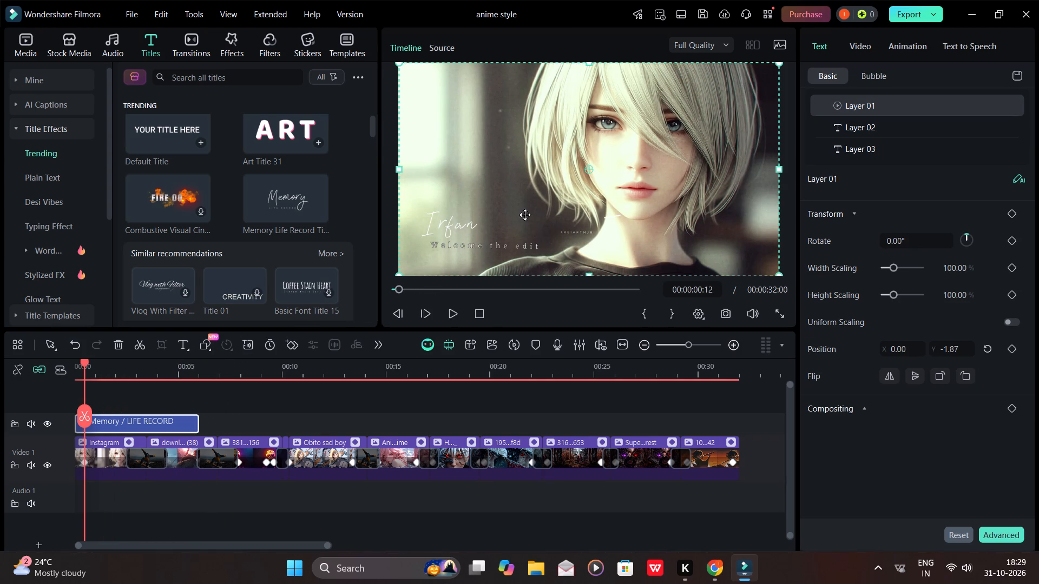
drag(698, 191, 703, 187)
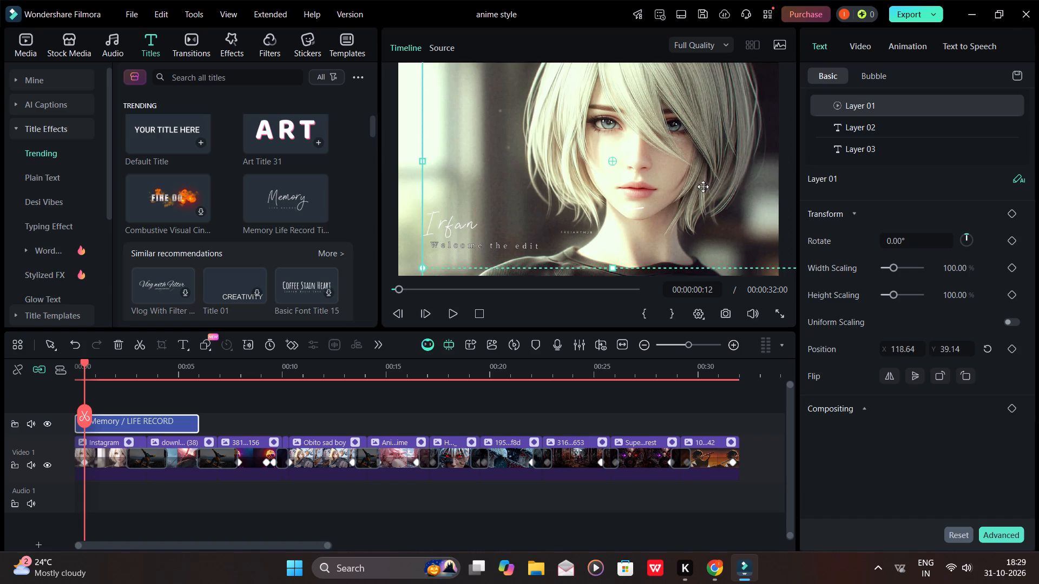
drag(703, 187, 602, 222)
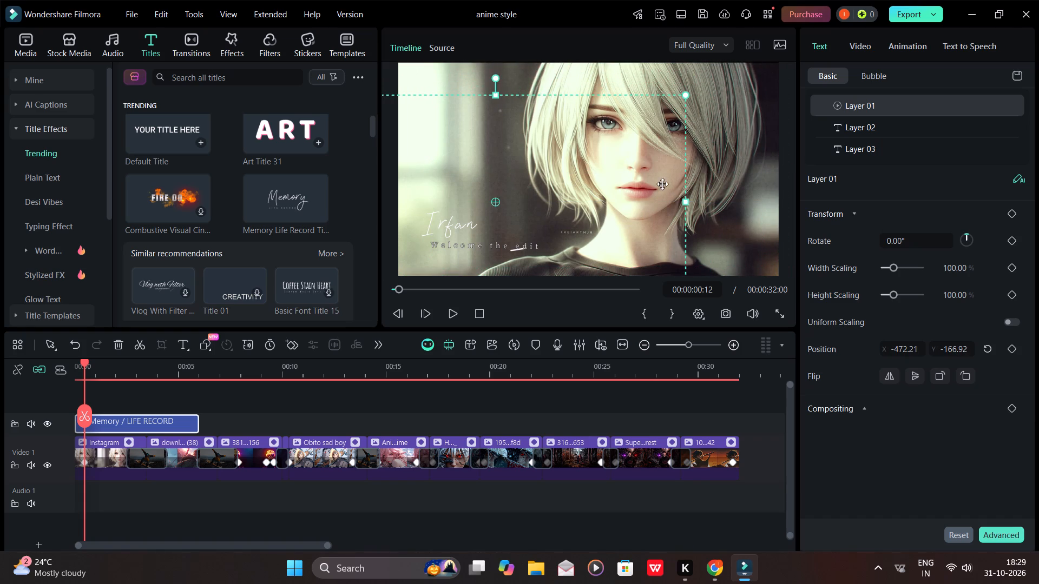
key(space)
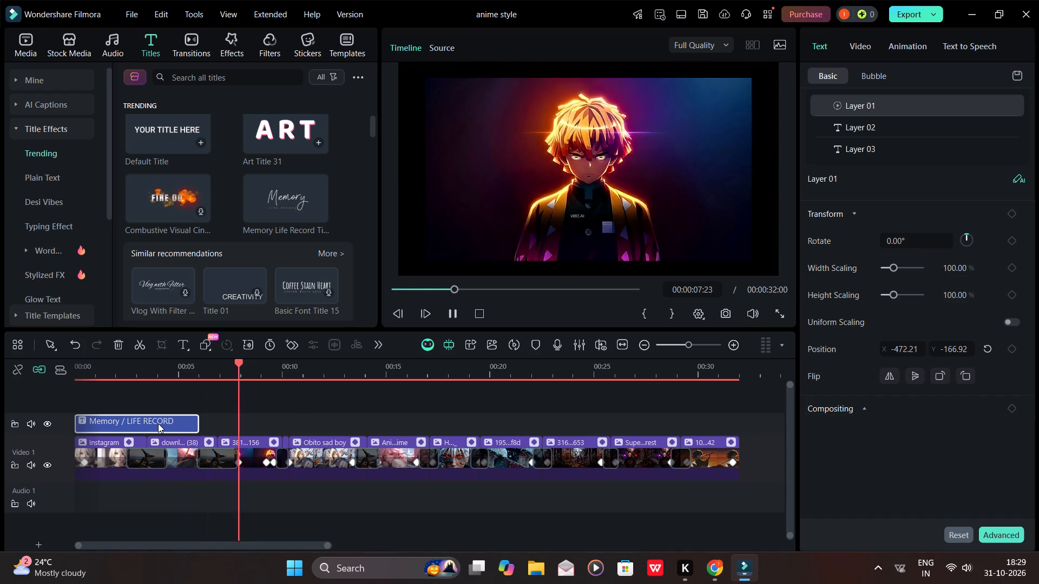
Duplicate the opening title four times and place the copies end to end after it on the title track, up to about 30 seconds.
click(160, 422)
key(ctrl+d)
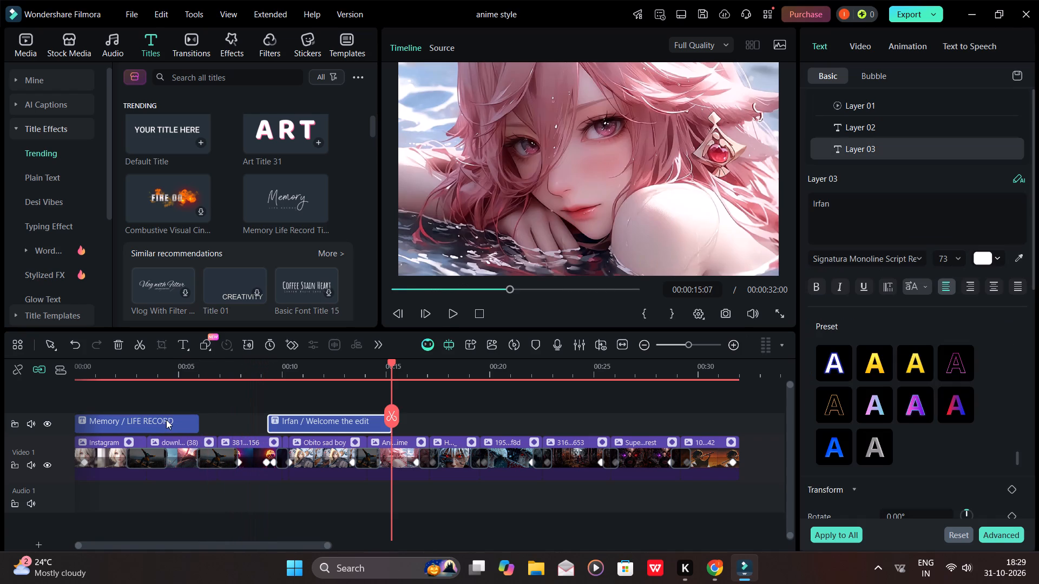
drag(317, 423, 260, 426)
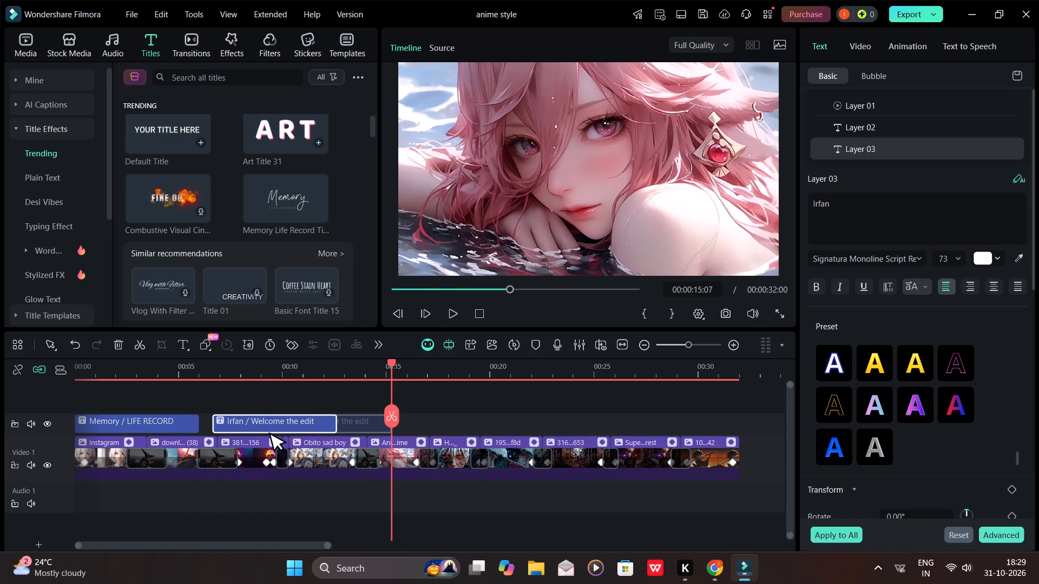
drag(260, 426, 249, 428)
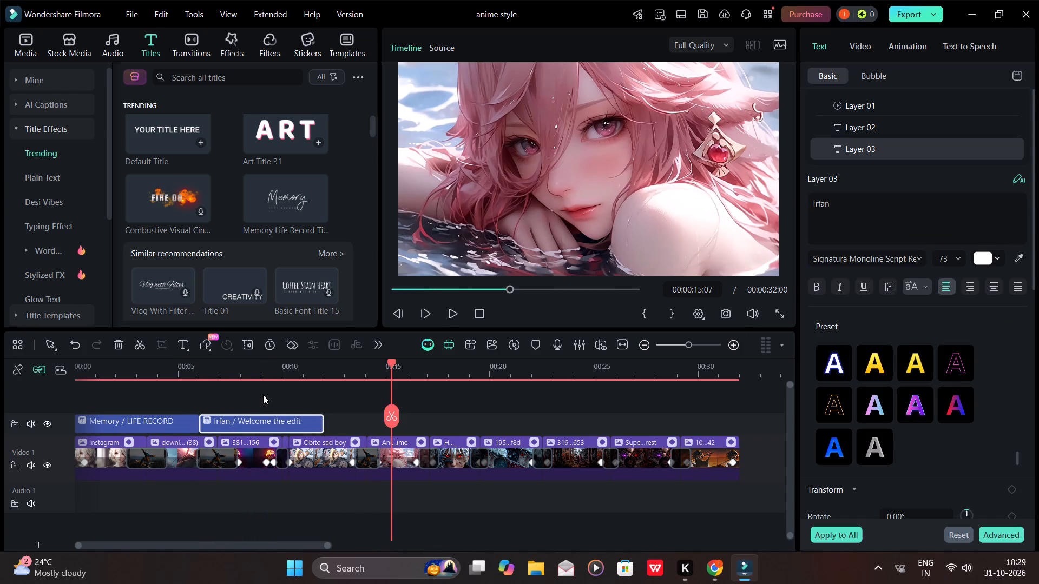
key(space)
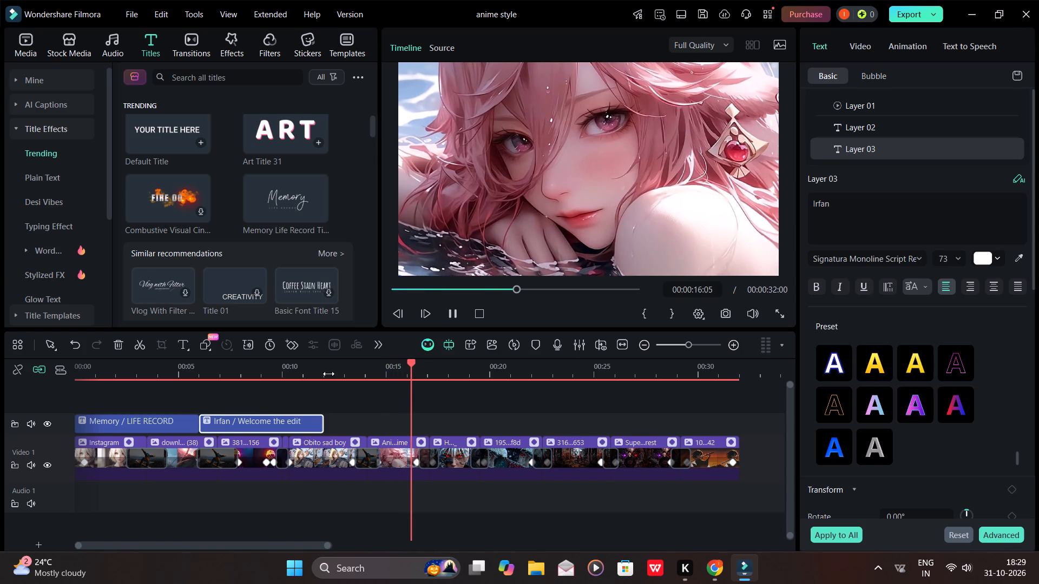
key(ctrl+d)
drag(485, 421, 450, 425)
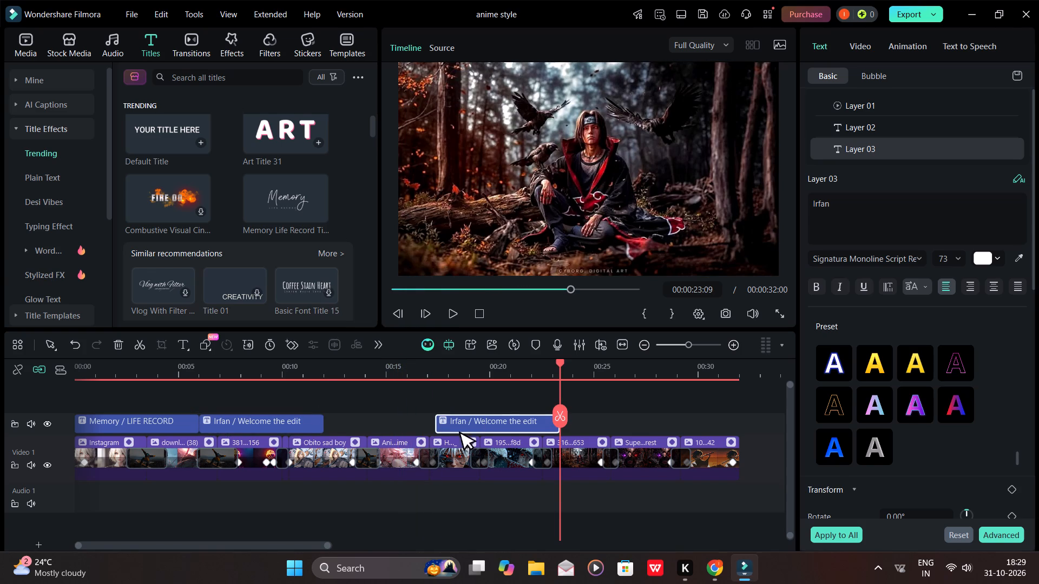
drag(450, 425, 376, 431)
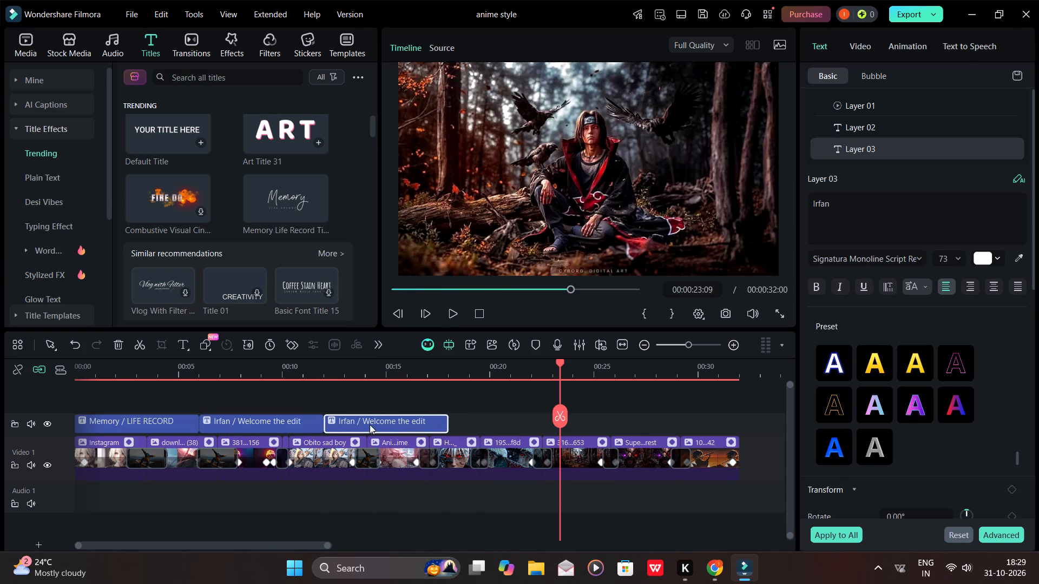
key(ctrl+d)
drag(615, 421, 538, 424)
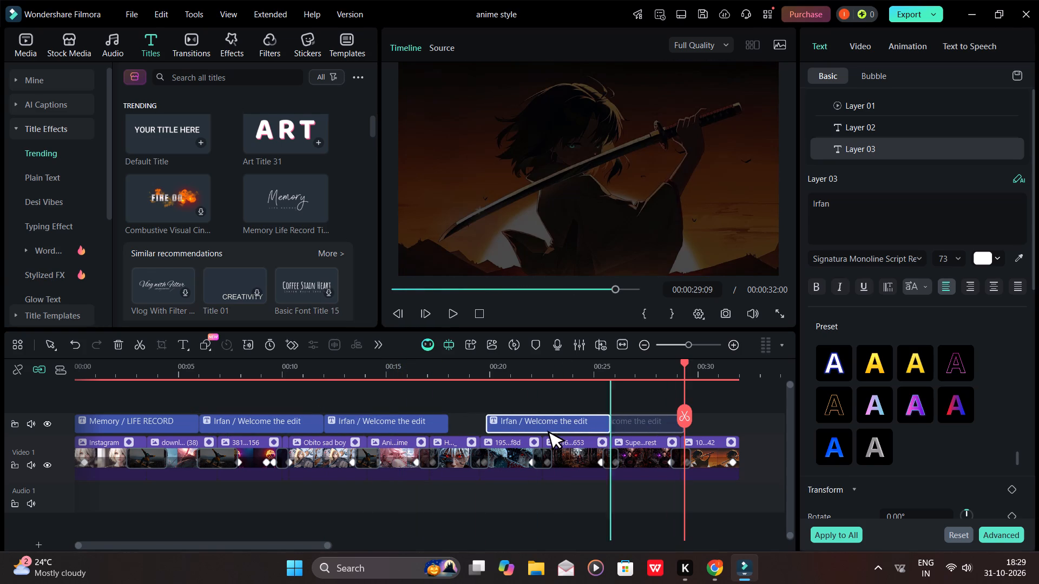
drag(538, 424, 503, 424)
key(ctrl+d)
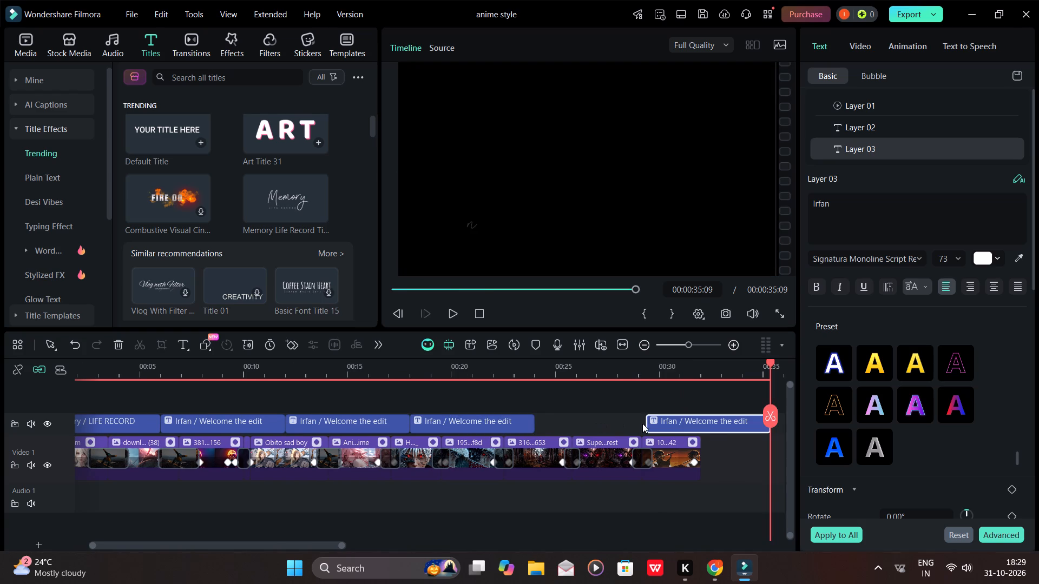
drag(712, 423, 597, 432)
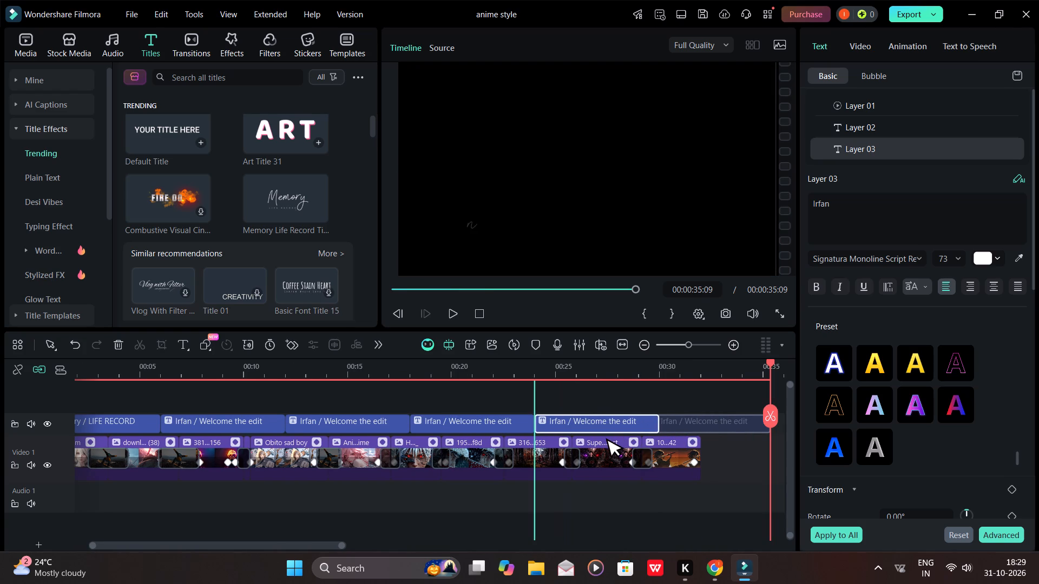
drag(597, 432, 596, 432)
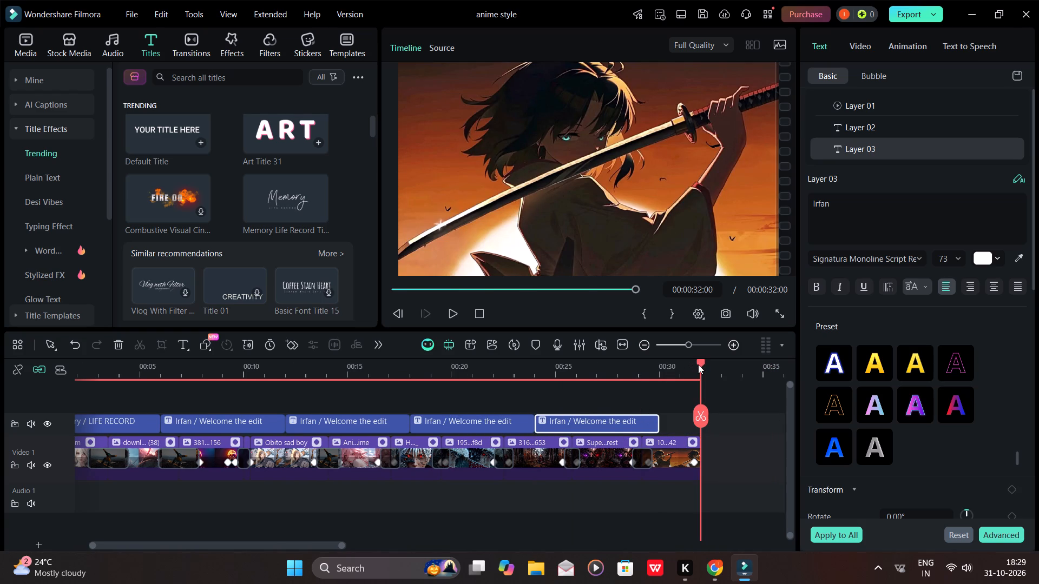
Play back the whole slideshow from the start to check the repeated titles.
drag(703, 361, 24, 411)
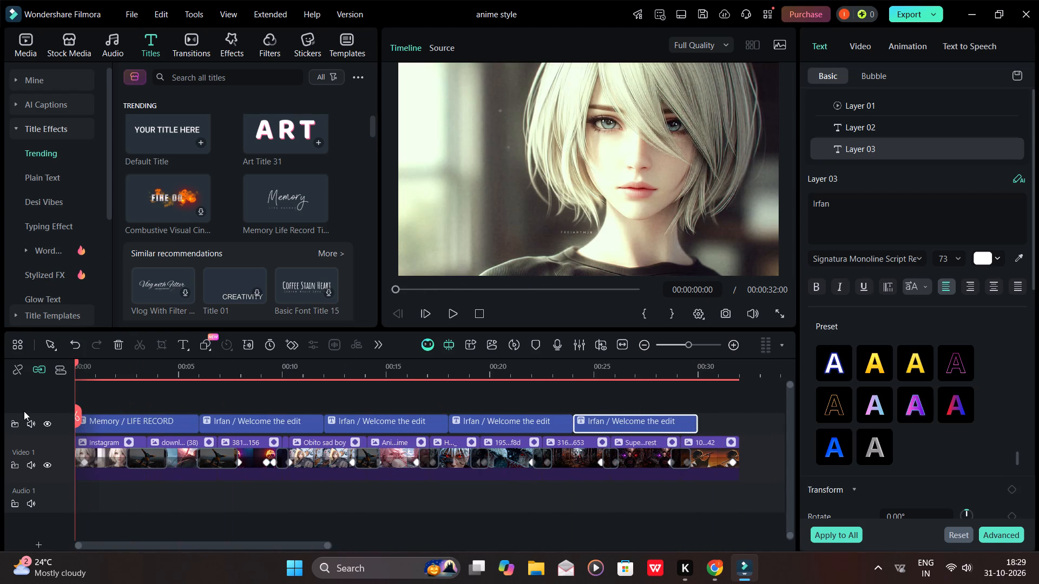
drag(24, 411, 24, 411)
key(space)
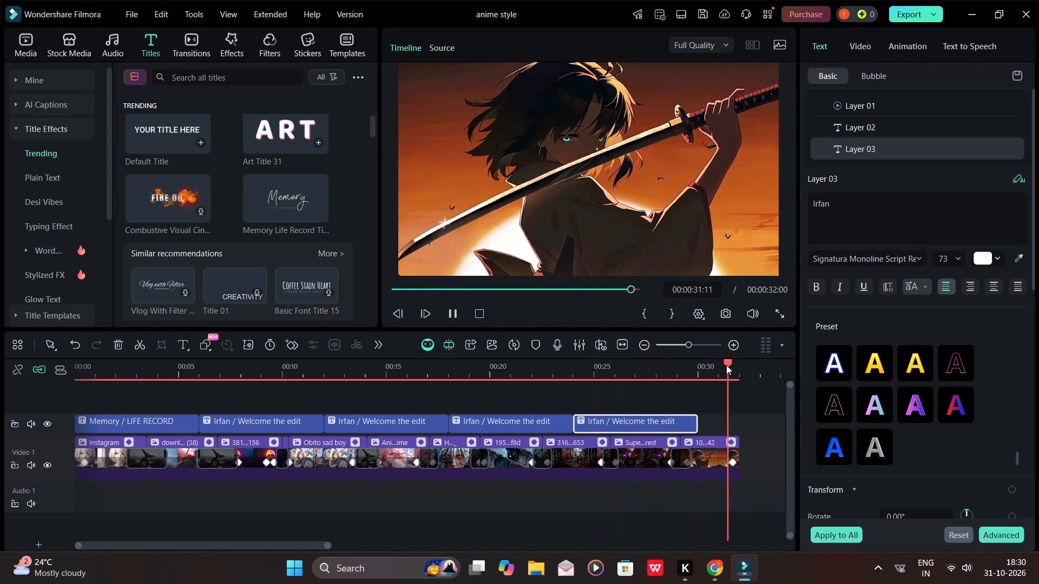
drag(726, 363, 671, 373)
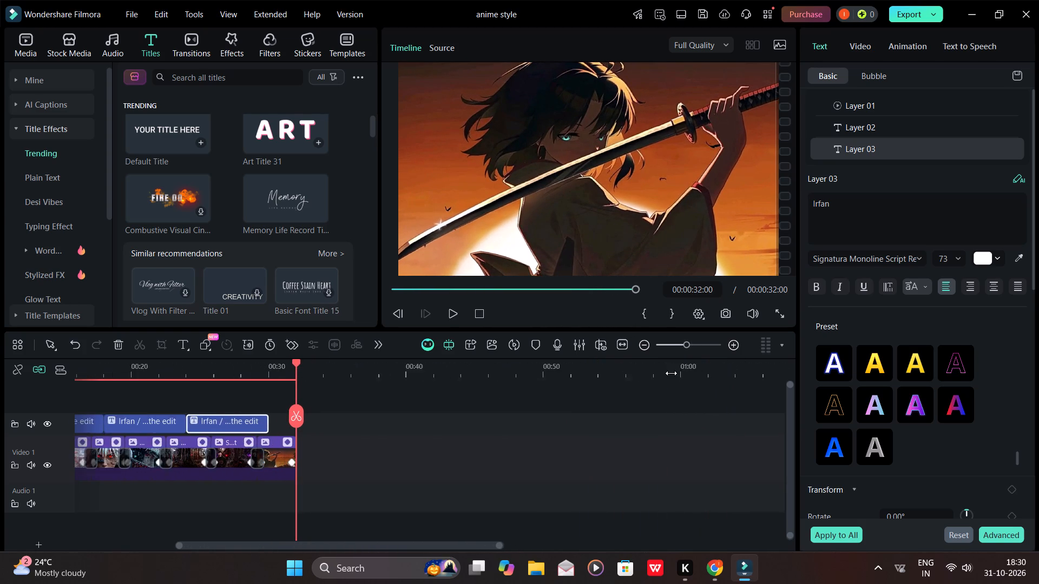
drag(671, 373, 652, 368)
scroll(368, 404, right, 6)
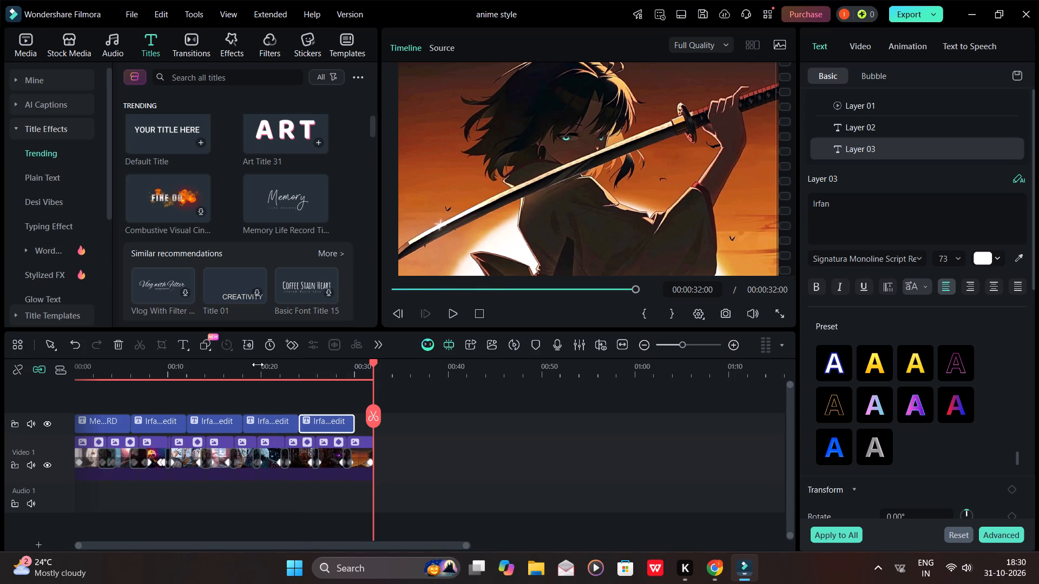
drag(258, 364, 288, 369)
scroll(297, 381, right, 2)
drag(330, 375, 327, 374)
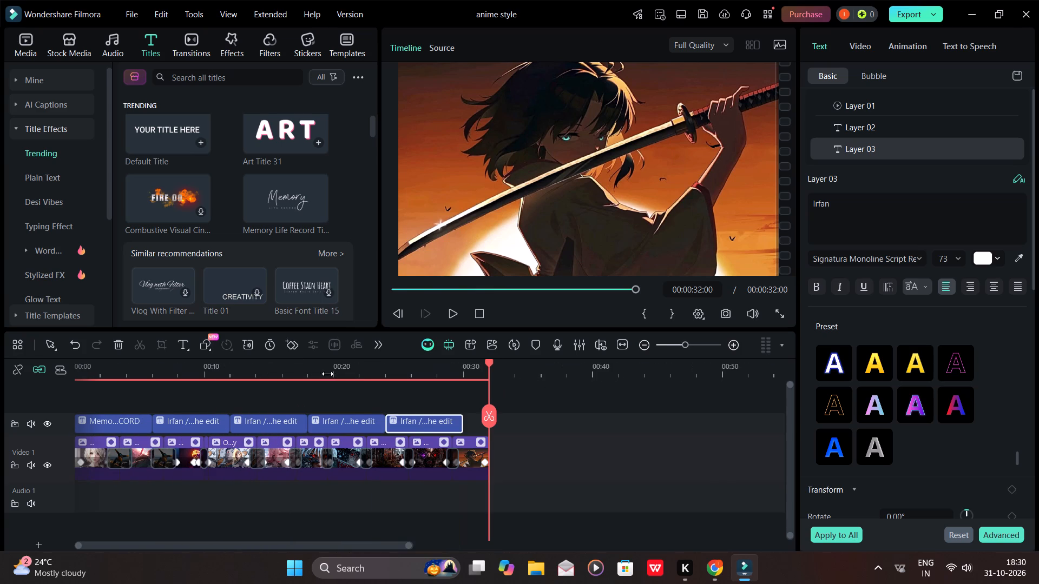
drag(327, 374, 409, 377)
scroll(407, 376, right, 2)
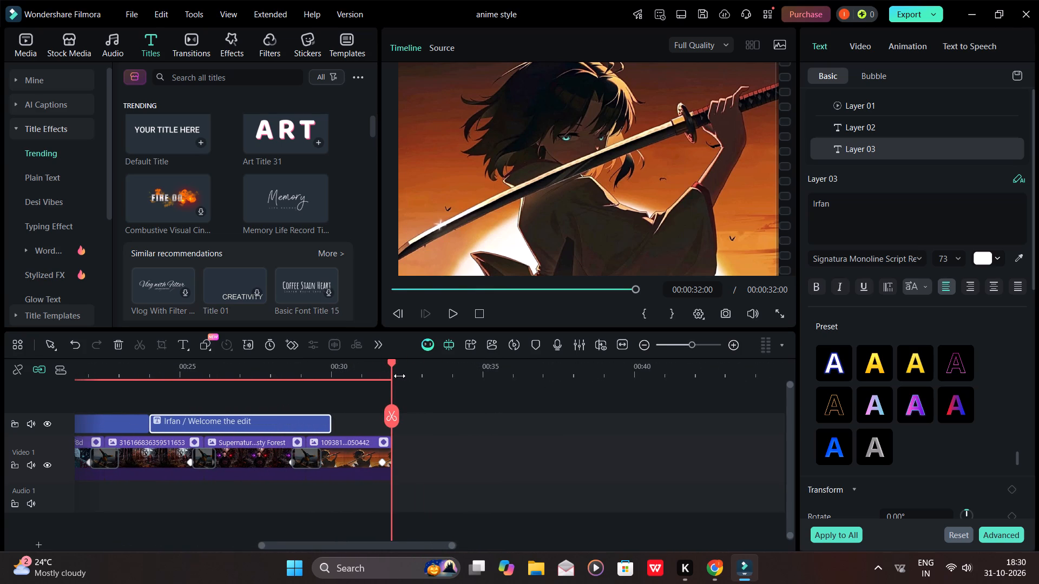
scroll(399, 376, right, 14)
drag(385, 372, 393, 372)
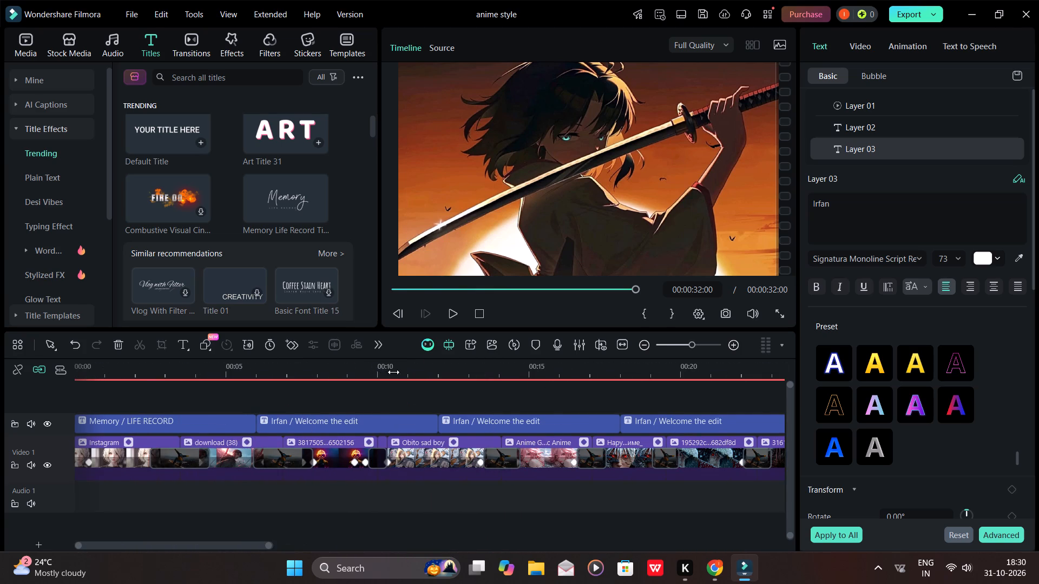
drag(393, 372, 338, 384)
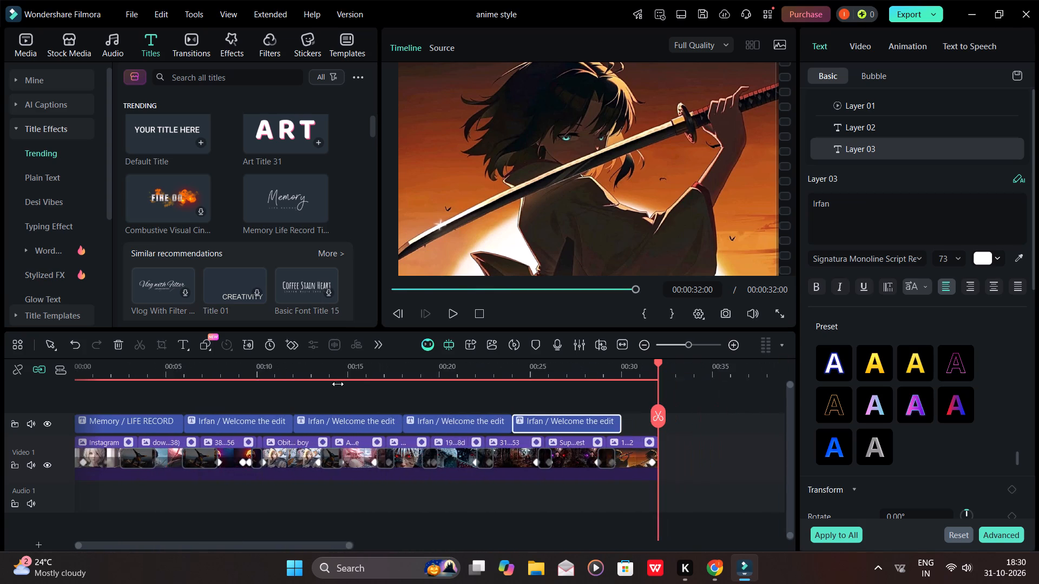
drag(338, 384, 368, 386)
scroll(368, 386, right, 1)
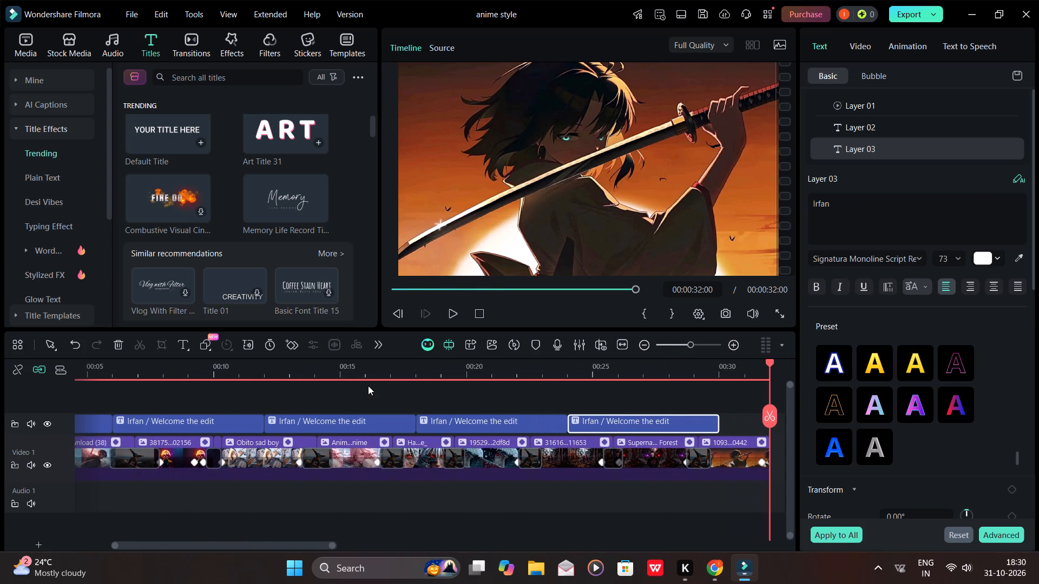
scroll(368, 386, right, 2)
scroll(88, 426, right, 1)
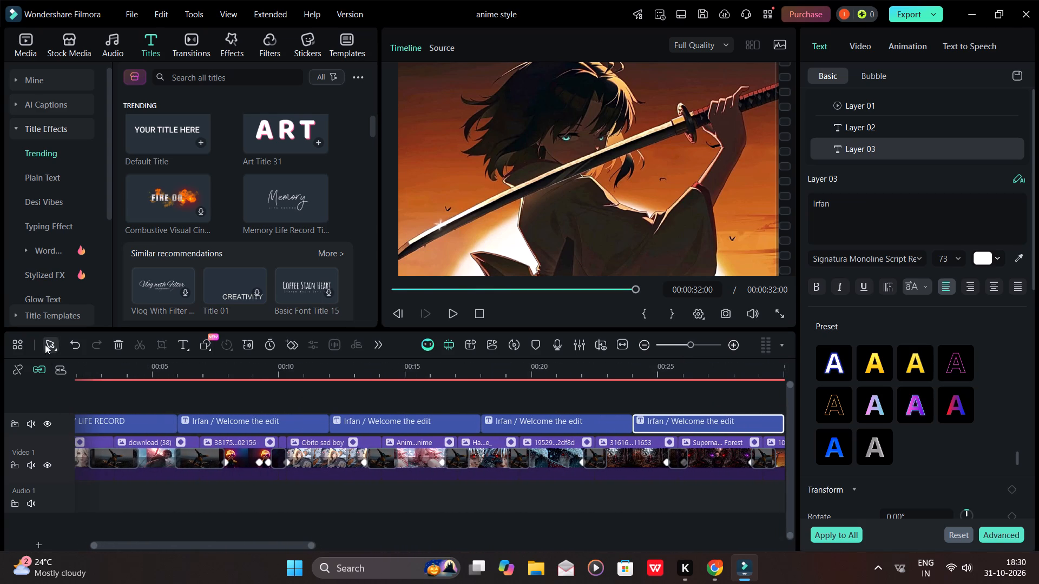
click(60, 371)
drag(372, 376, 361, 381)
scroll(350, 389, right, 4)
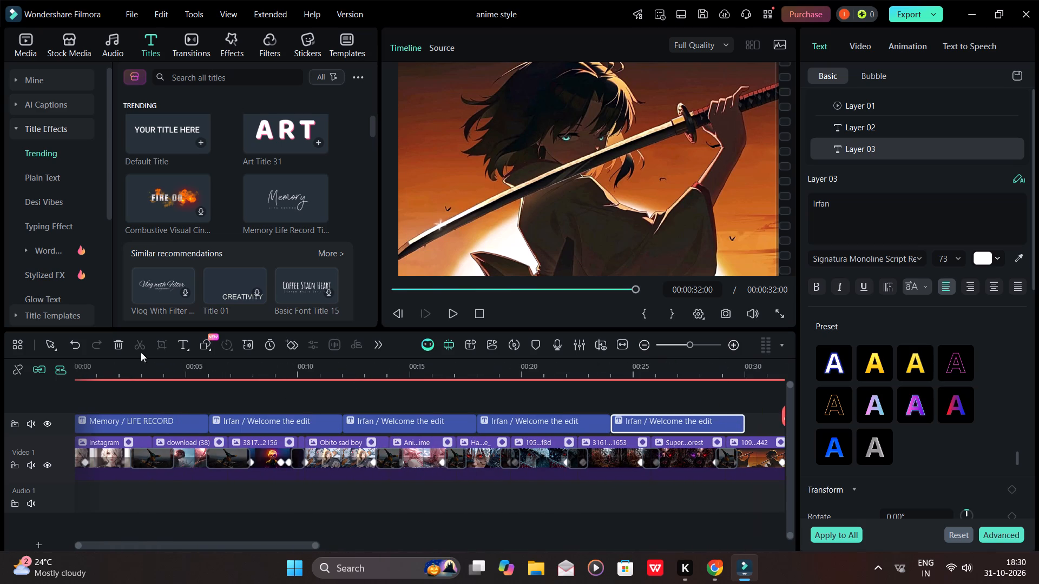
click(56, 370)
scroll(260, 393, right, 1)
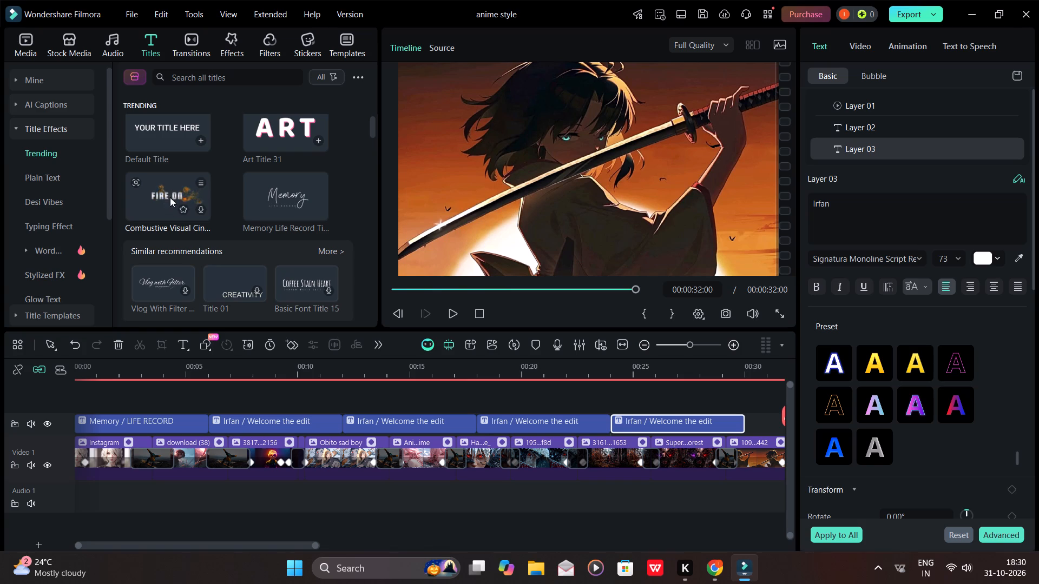
Download Ink Title 1 from the Trending titles and preview it.
scroll(240, 202, down, 1)
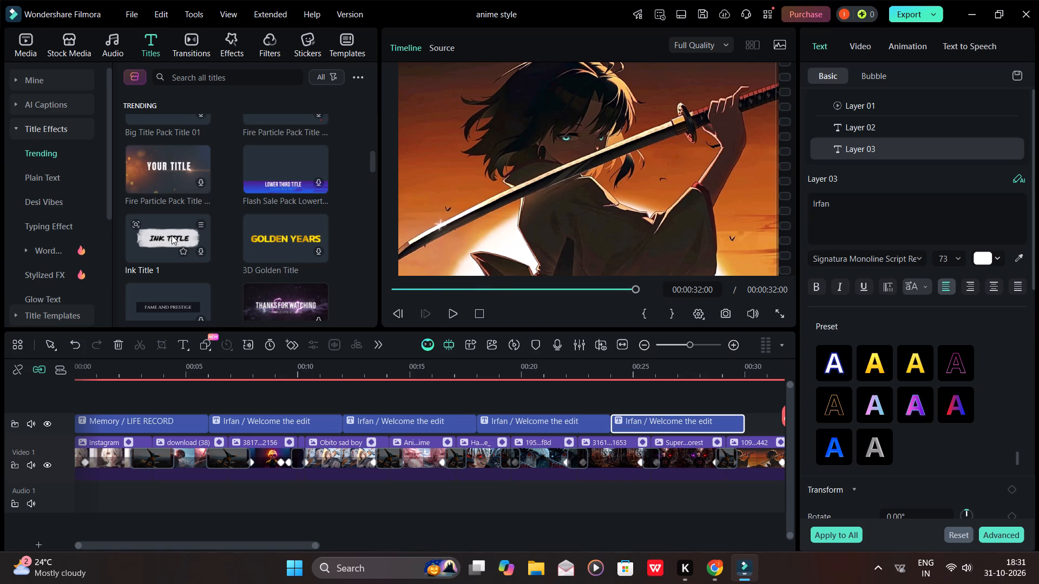
click(203, 253)
scroll(271, 225, down, 1)
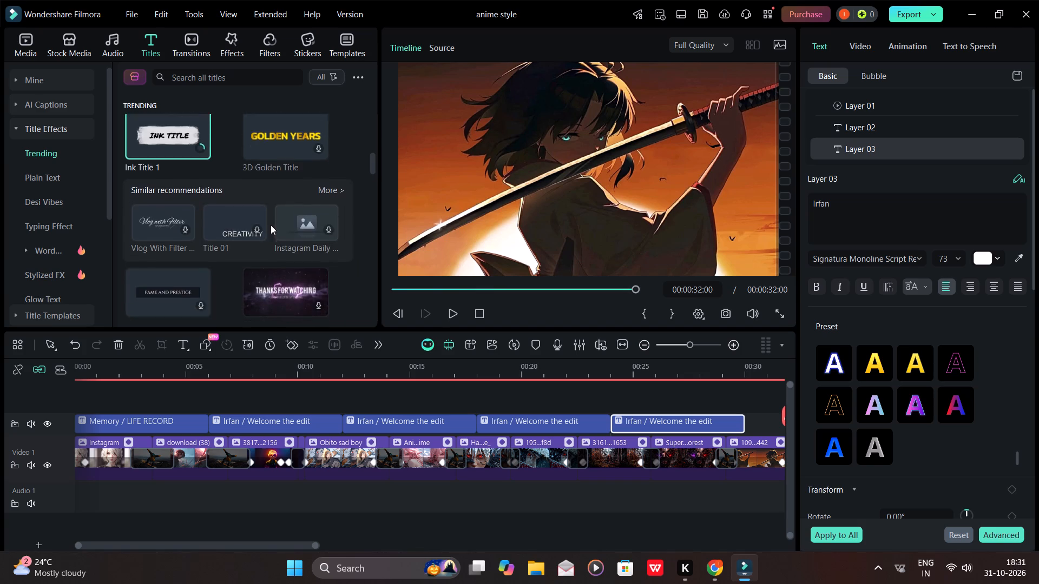
scroll(271, 225, down, 1)
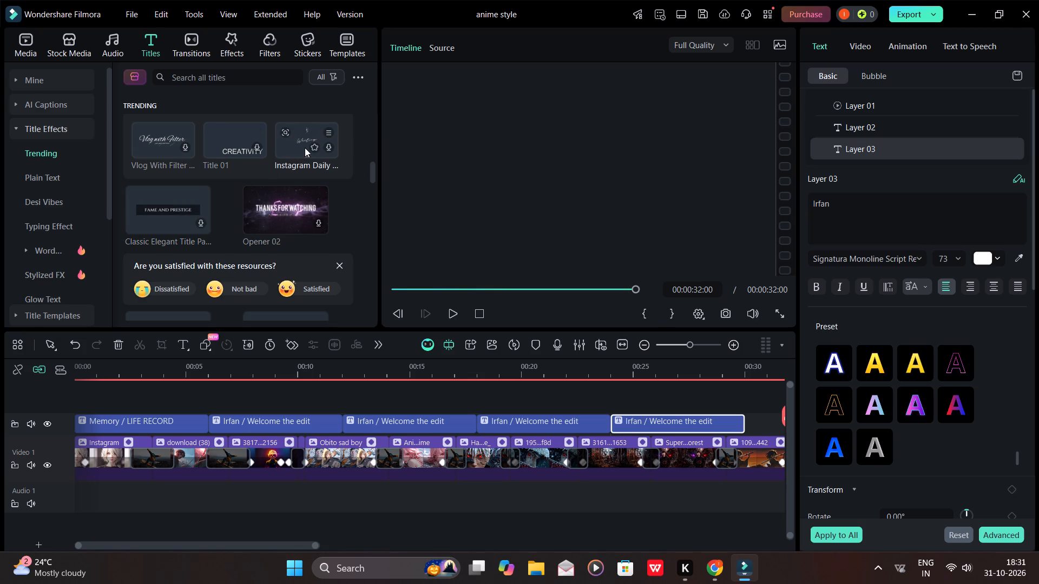
scroll(305, 149, up, 1)
scroll(291, 191, up, 1)
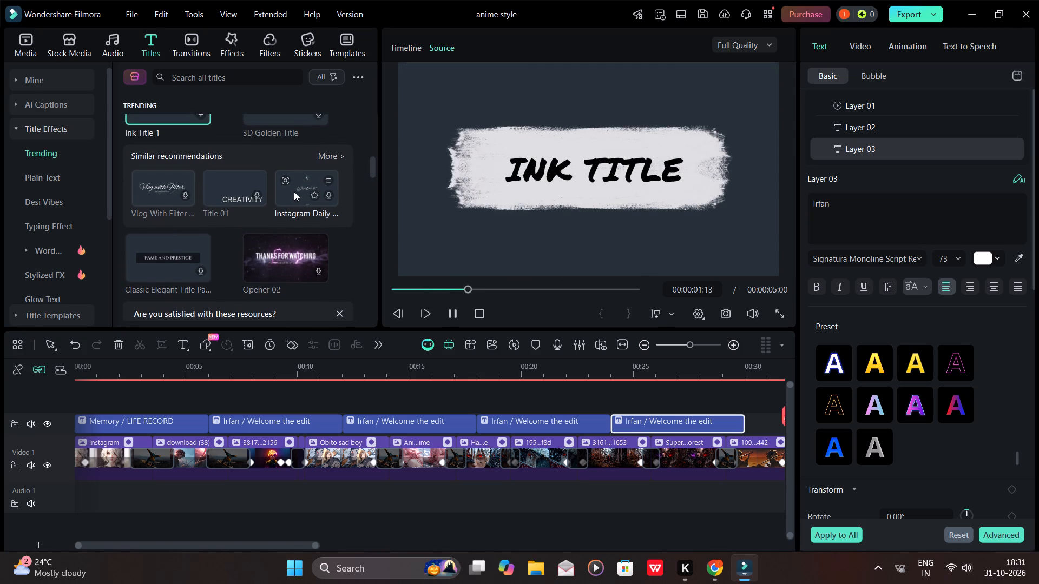
scroll(294, 191, up, 1)
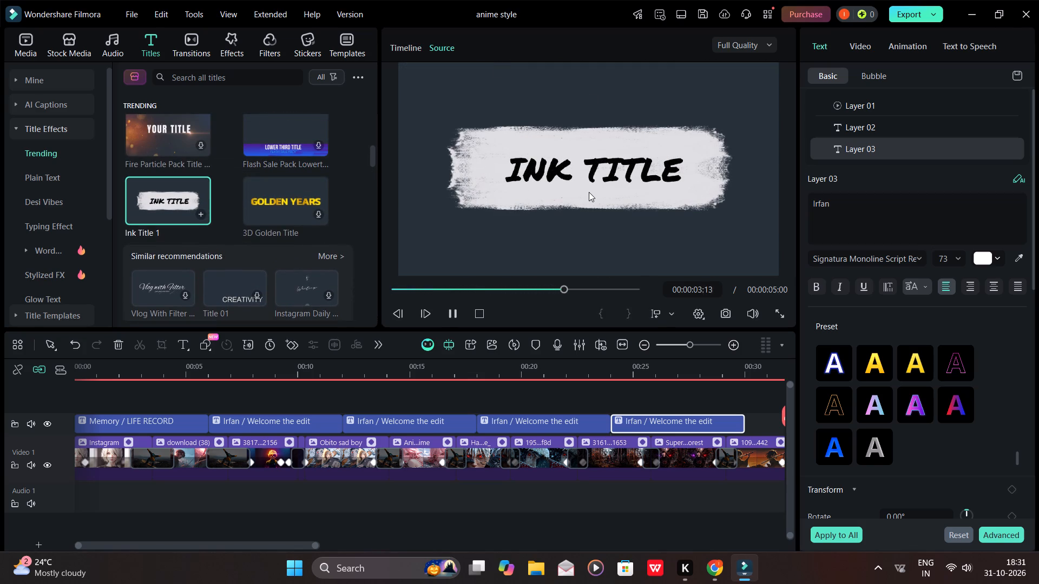
drag(622, 364, 469, 238)
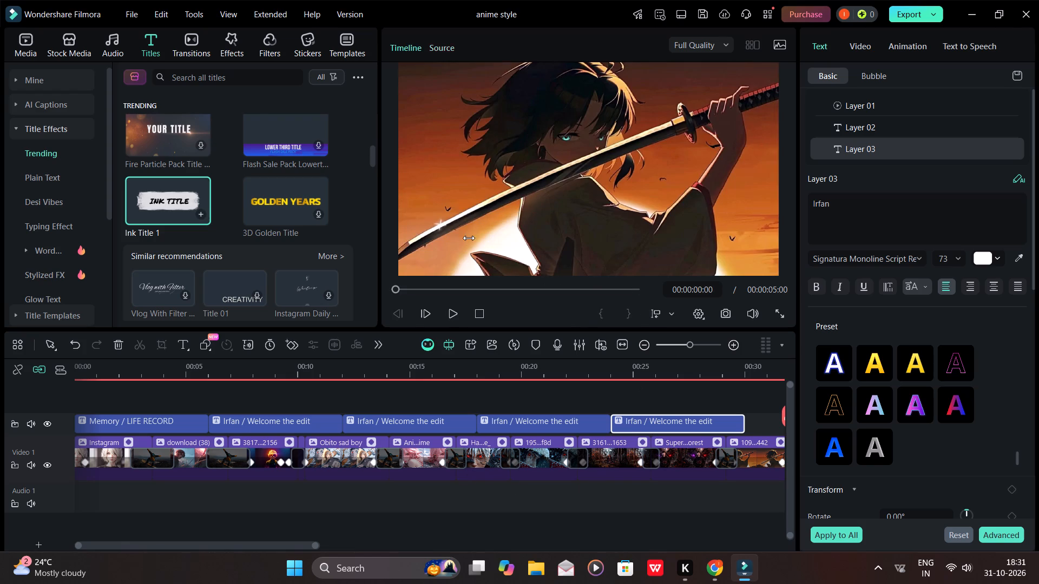
drag(469, 238, 361, 97)
scroll(238, 154, up, 2)
scroll(181, 209, up, 1)
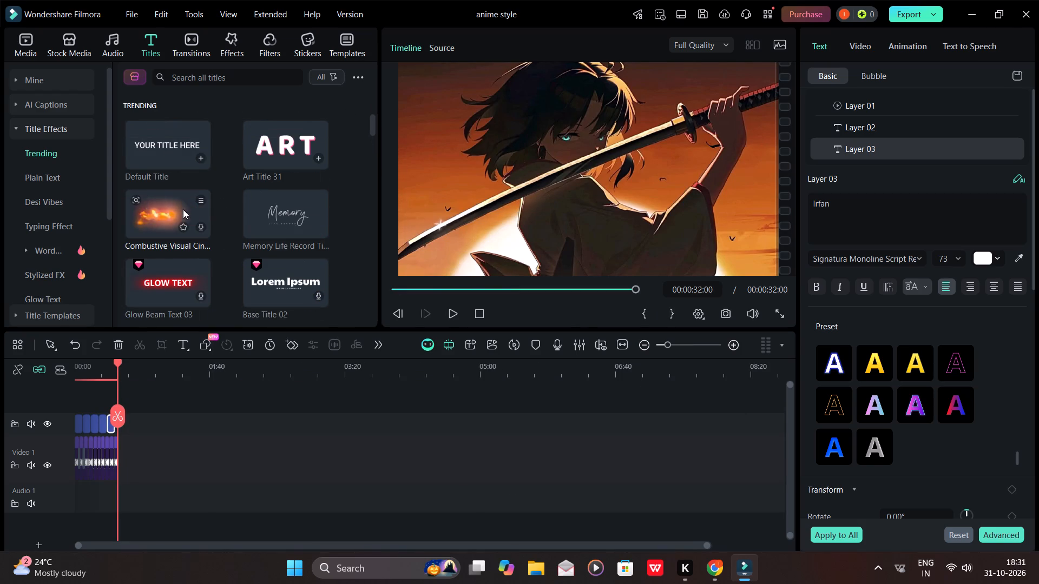
scroll(183, 209, up, 1)
scroll(141, 522, down, 1)
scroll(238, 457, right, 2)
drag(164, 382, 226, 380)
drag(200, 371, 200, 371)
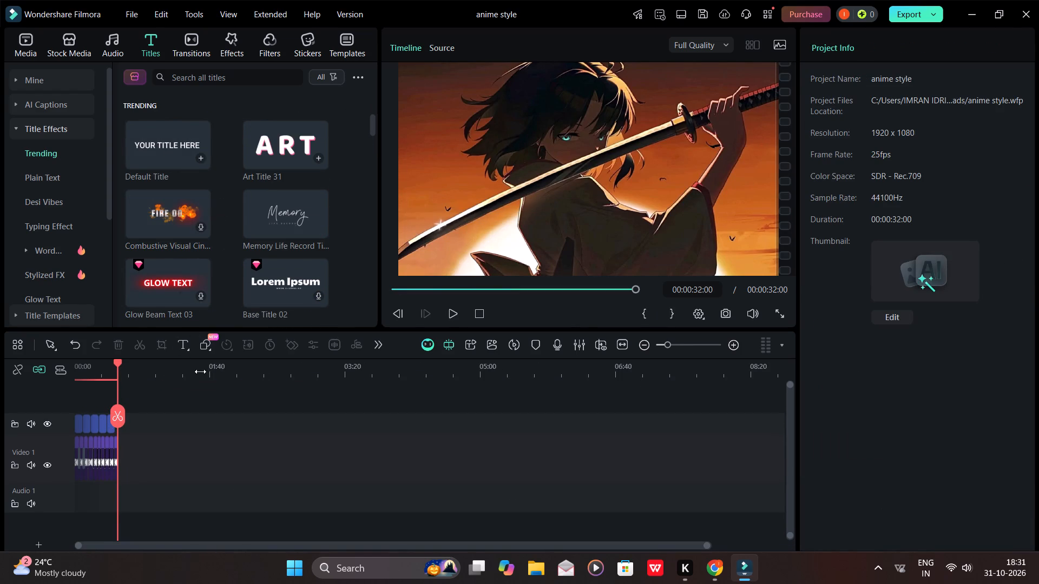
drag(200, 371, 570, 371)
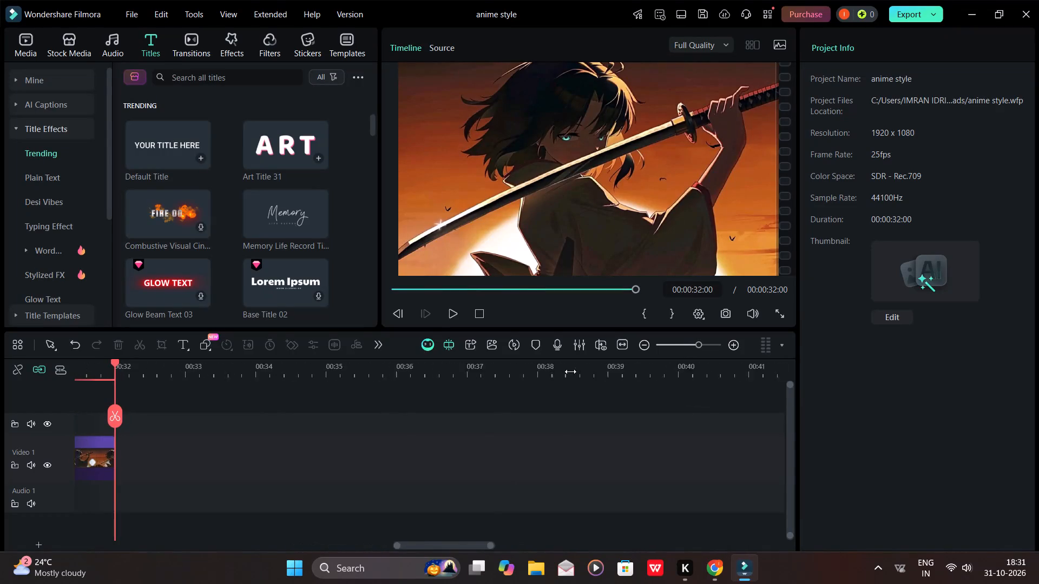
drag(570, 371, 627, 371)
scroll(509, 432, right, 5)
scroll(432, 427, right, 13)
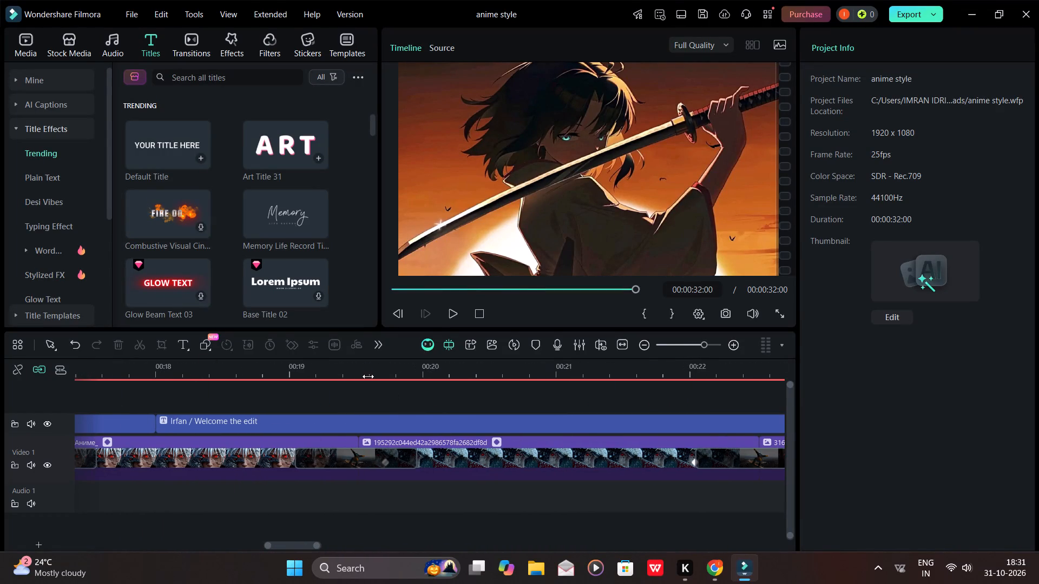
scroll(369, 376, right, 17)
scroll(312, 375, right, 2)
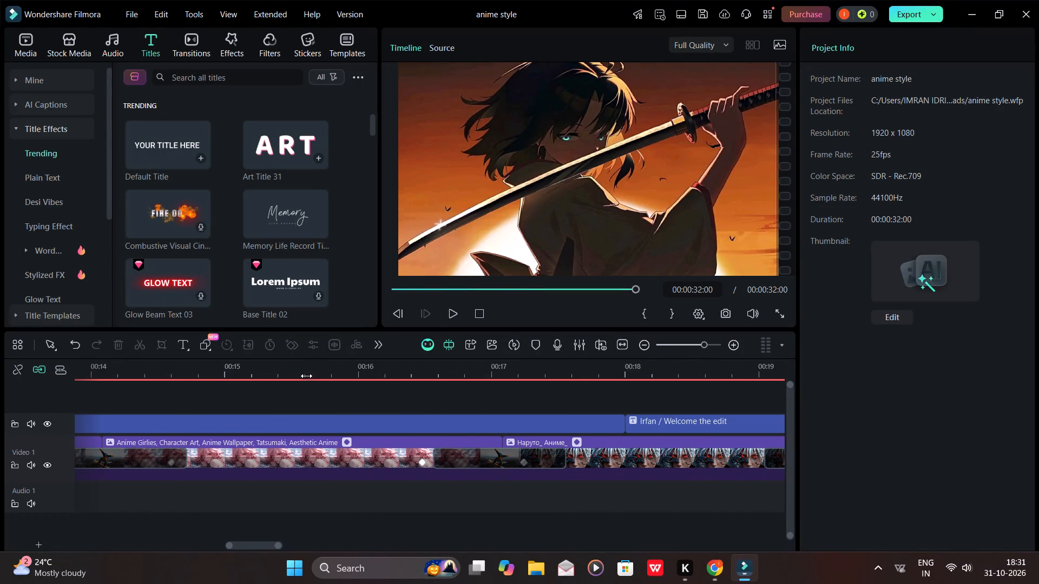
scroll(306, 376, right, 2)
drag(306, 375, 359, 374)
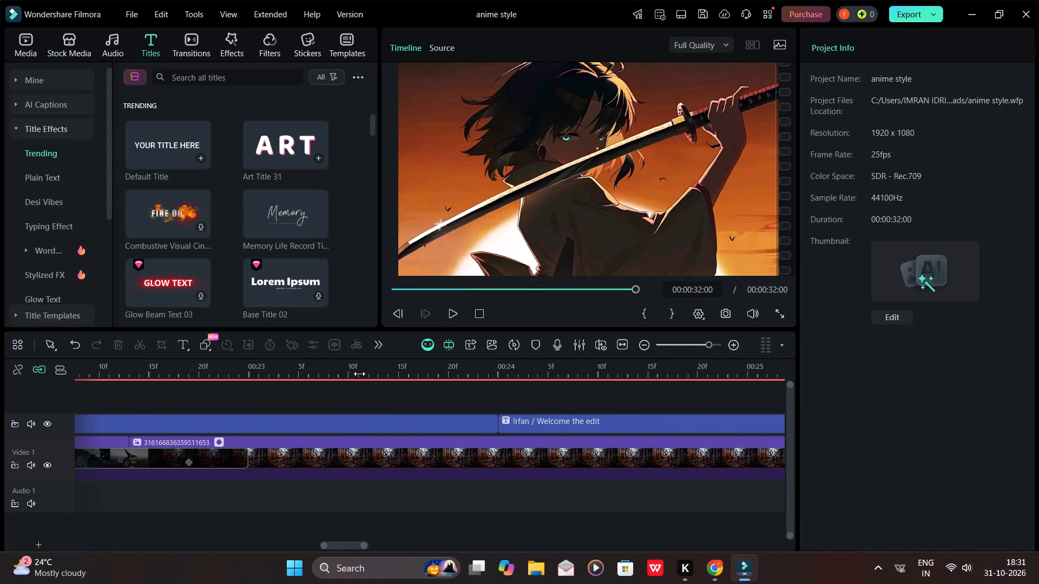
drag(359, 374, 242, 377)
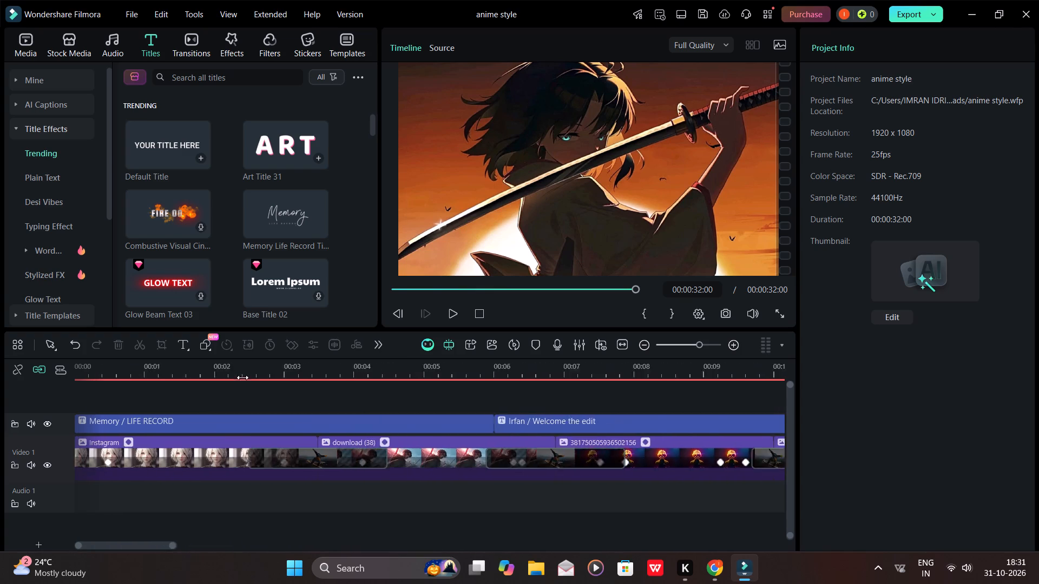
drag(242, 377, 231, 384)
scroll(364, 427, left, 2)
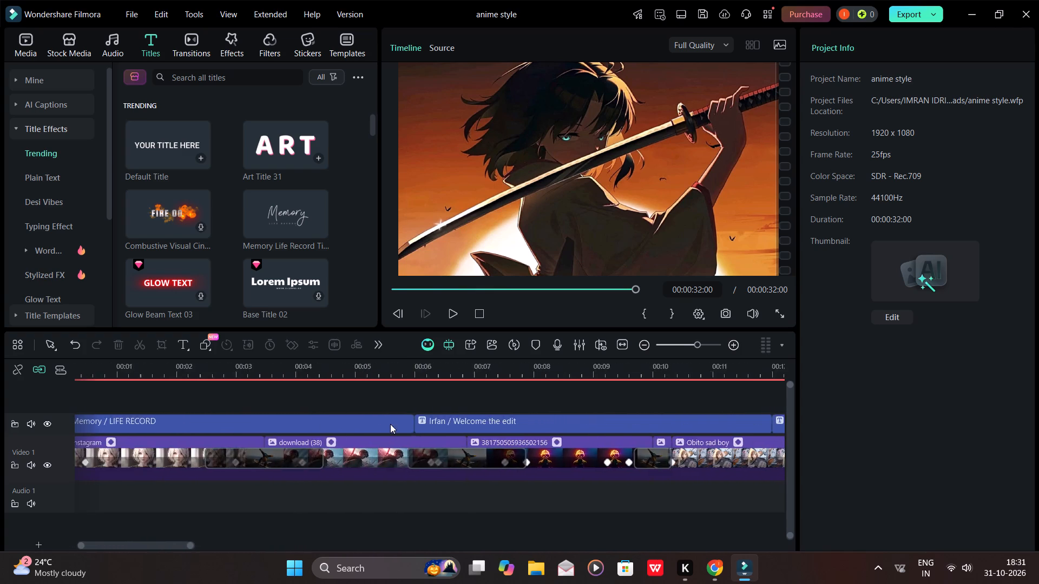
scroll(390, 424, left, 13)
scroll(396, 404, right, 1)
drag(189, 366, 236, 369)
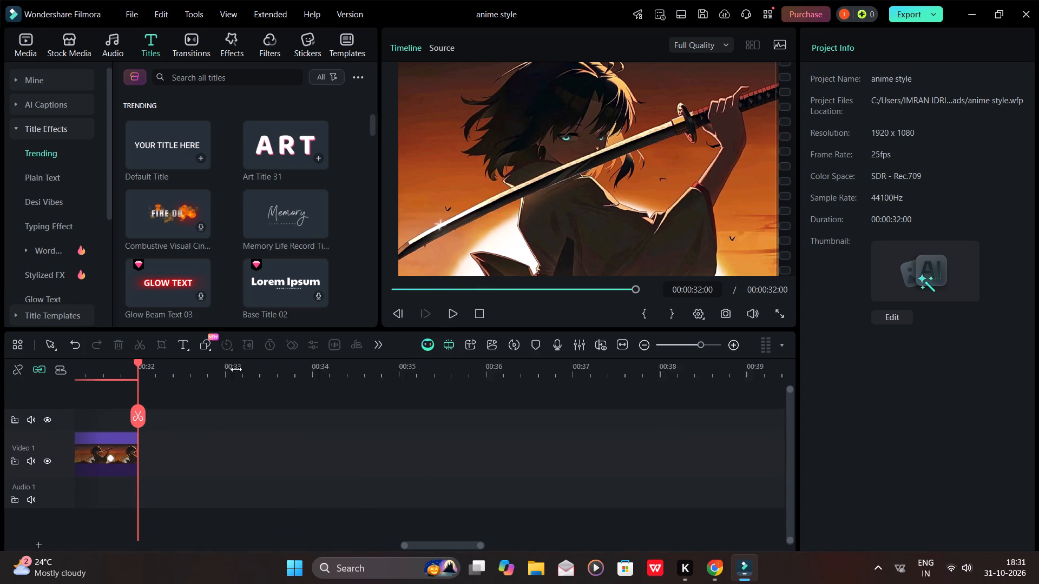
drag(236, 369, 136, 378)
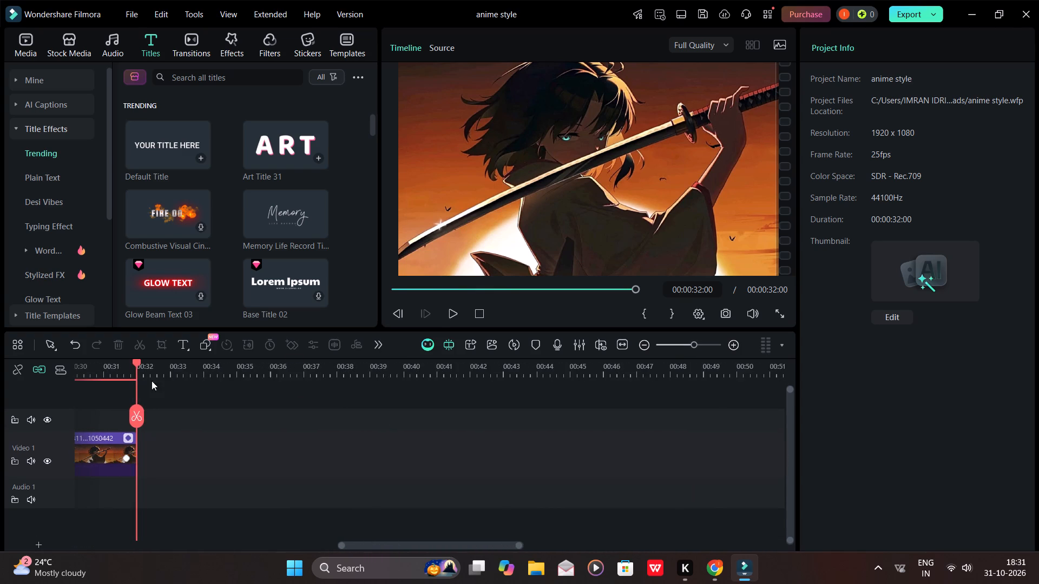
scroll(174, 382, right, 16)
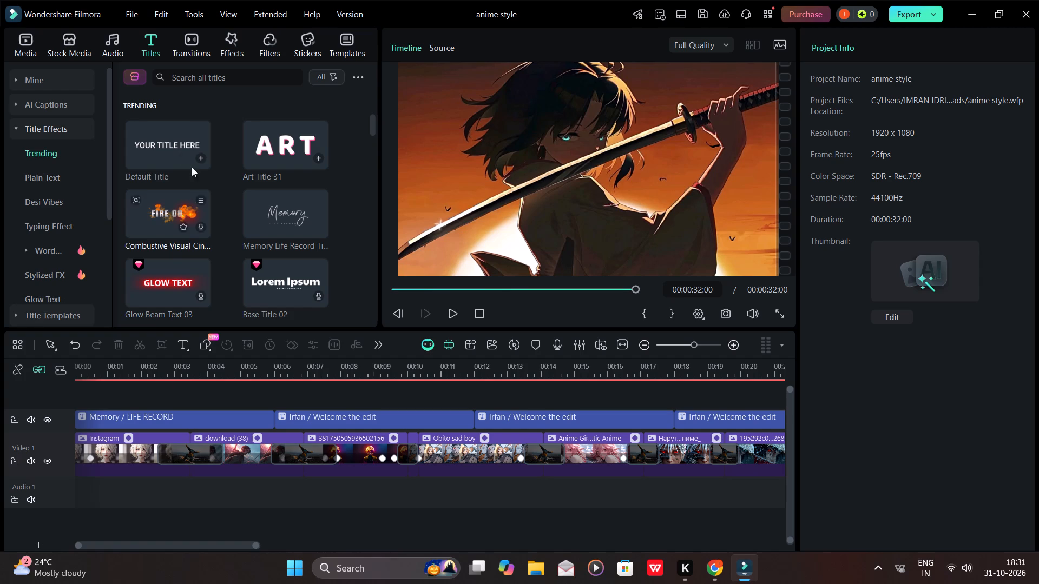
Look through the Trending titles for another title style.
scroll(260, 166, up, 1)
scroll(279, 189, down, 1)
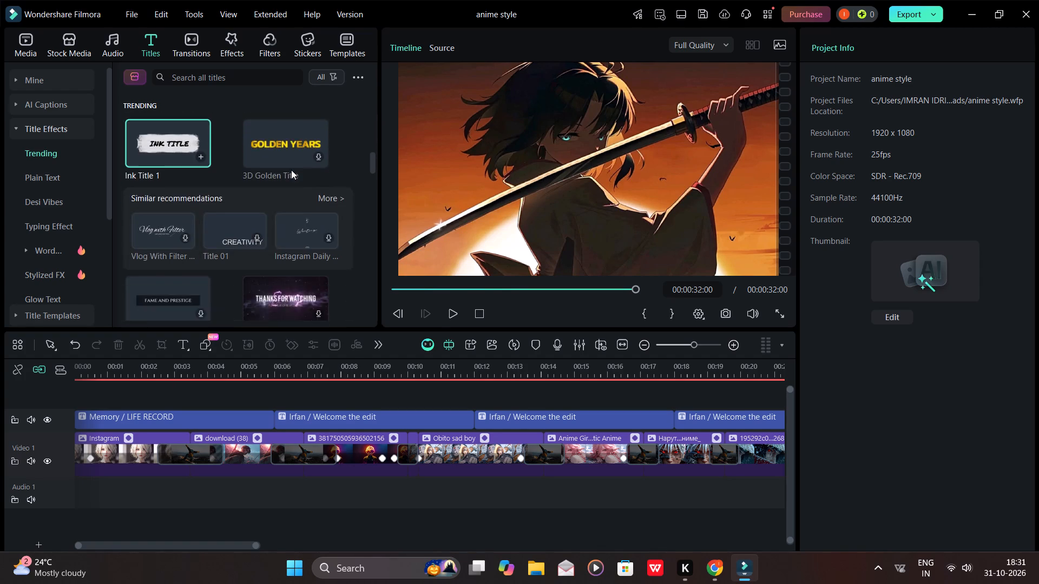
scroll(291, 170, down, 2)
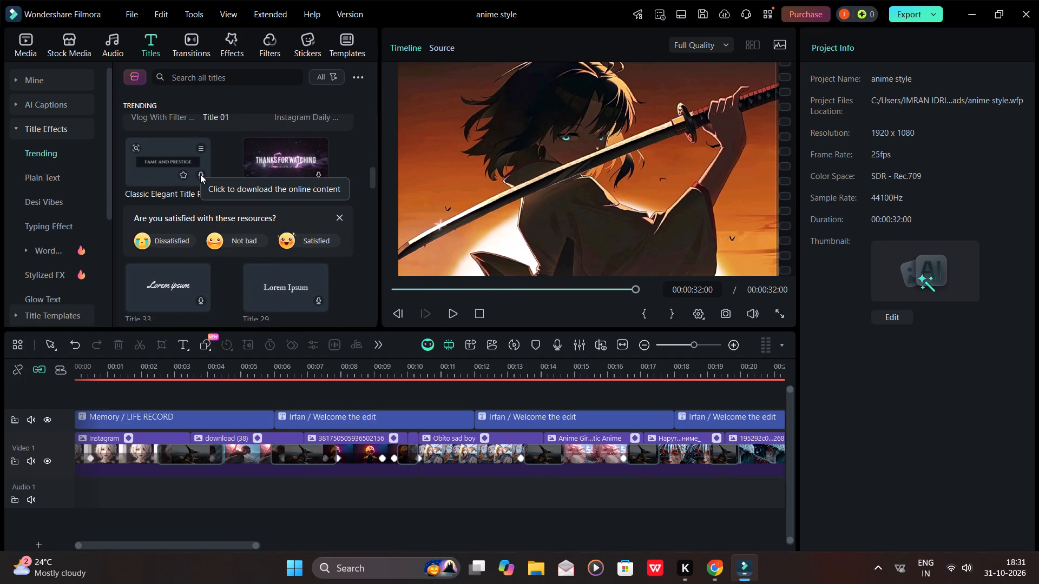
scroll(252, 161, up, 2)
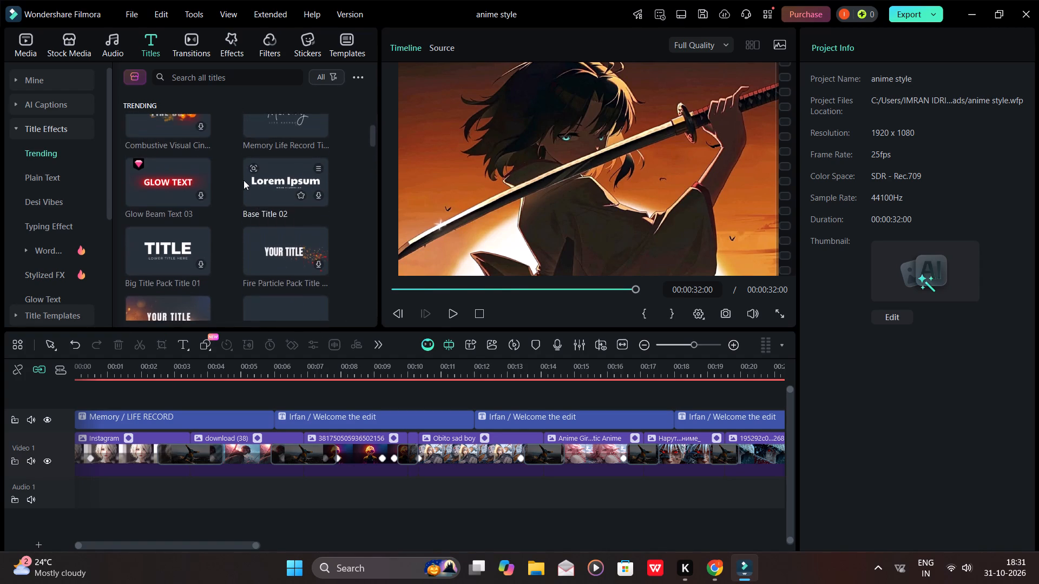
scroll(239, 185, up, 2)
ctrl+scroll(196, 191, down, 1)
ctrl+scroll(195, 191, up, 1)
scroll(184, 188, up, 3)
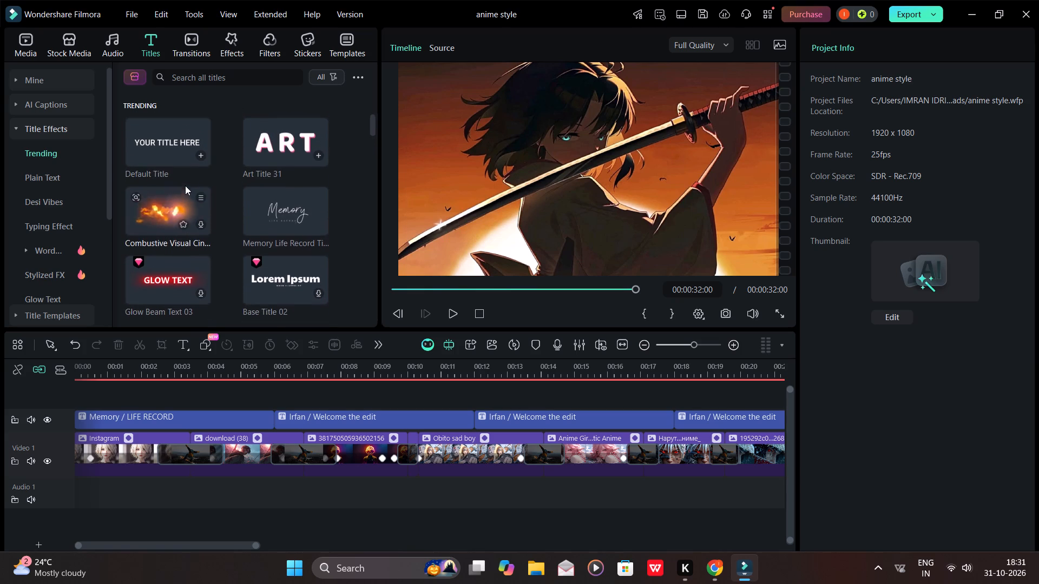
scroll(186, 185, up, 6)
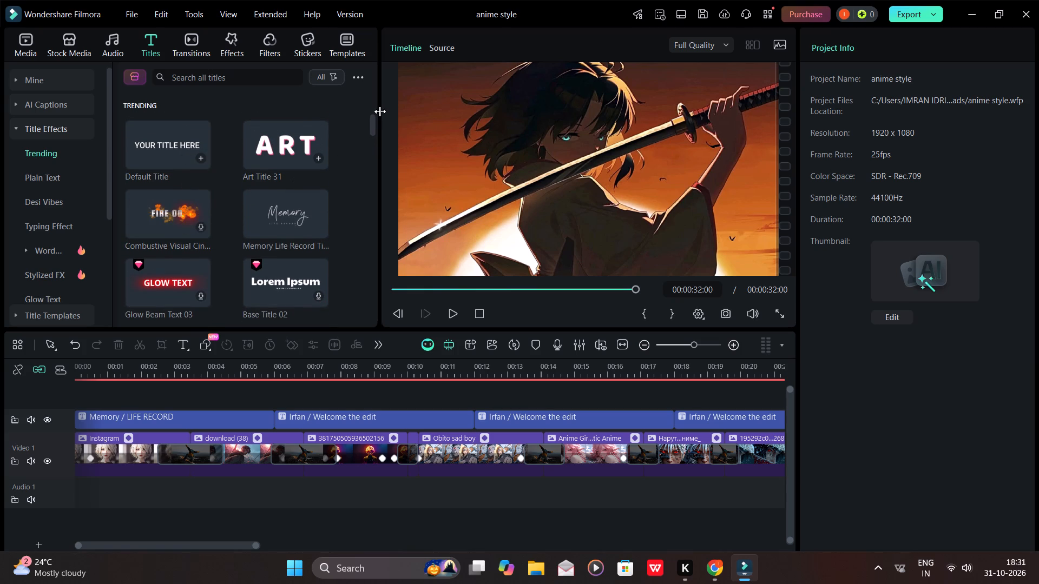
Download the Classic Elegant Title from the Trending titles and preview it.
drag(372, 125, 372, 147)
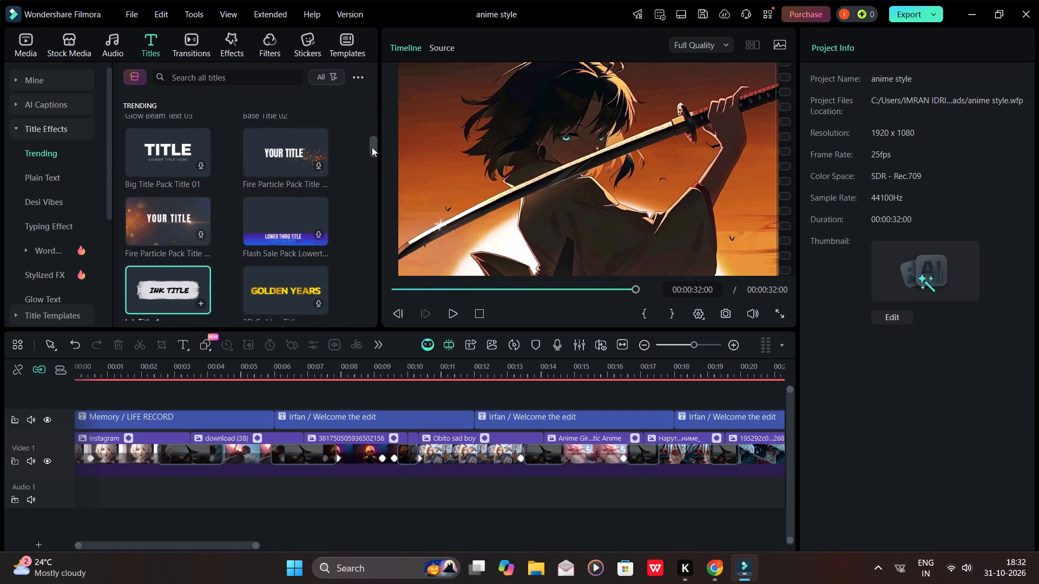
drag(372, 147, 371, 143)
drag(371, 139, 373, 161)
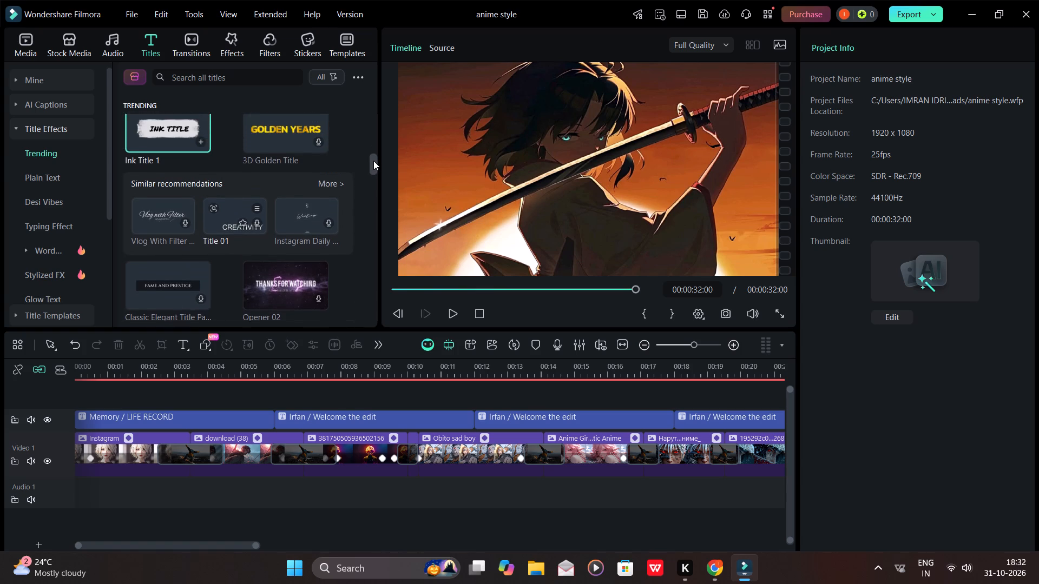
drag(373, 161, 368, 176)
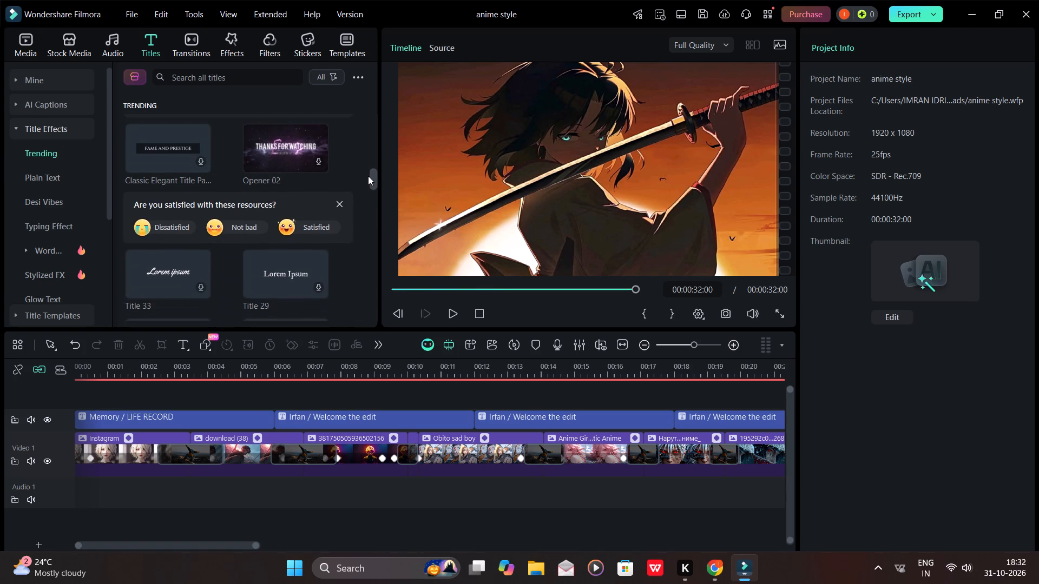
drag(368, 176, 368, 171)
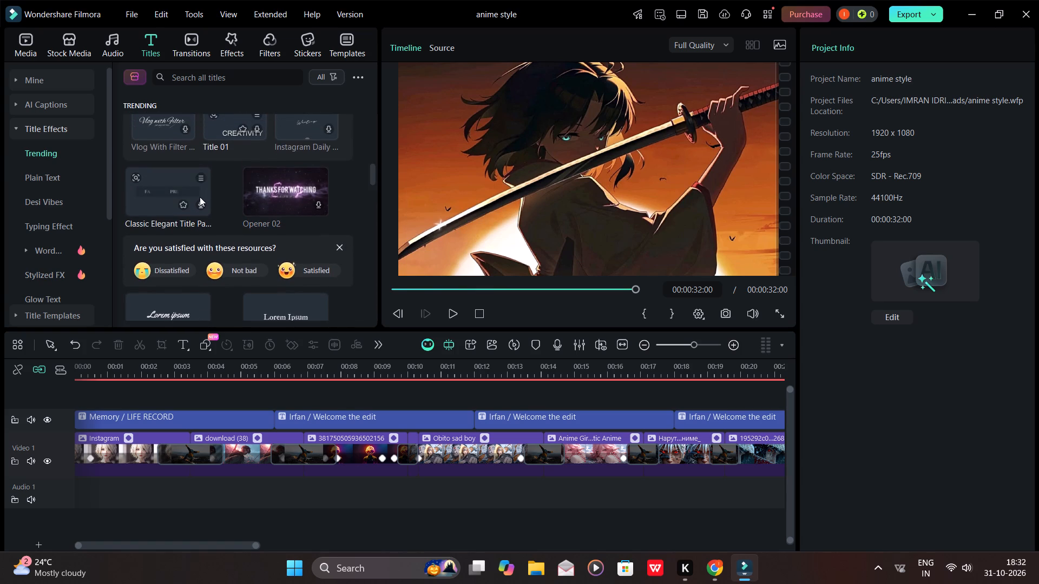
click(198, 207)
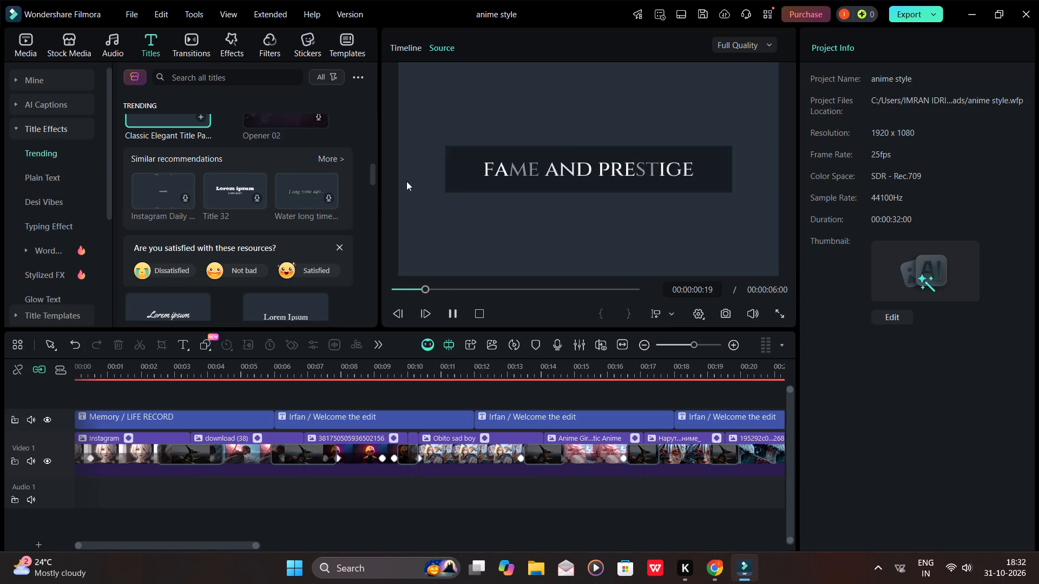
drag(461, 291, 426, 297)
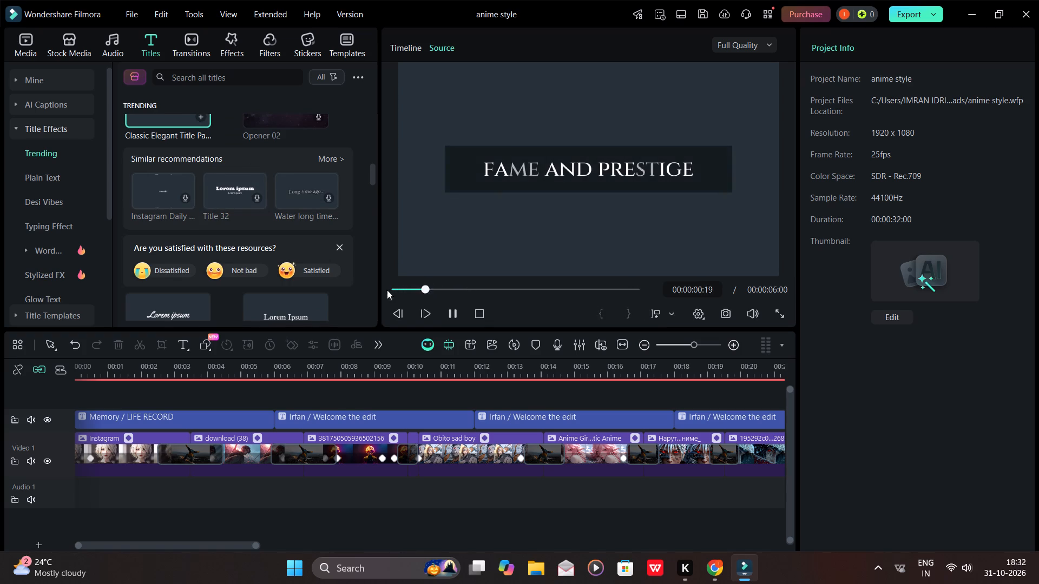
Replay part of the Classic Elegant Title preview and check the Title 32 and Ink Title 1 styles.
click(177, 200)
click(221, 196)
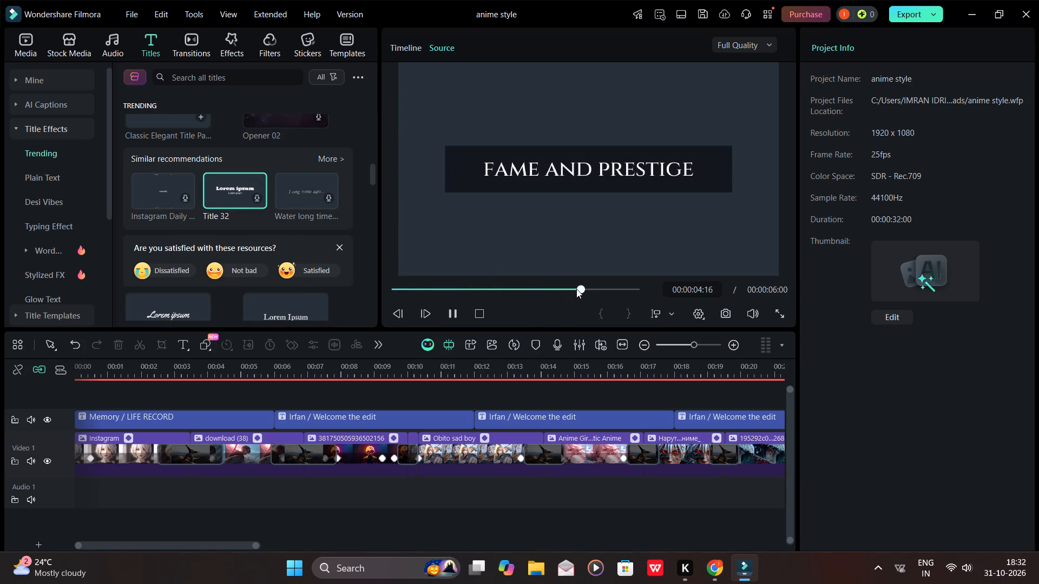
drag(578, 288, 422, 309)
key(space)
scroll(297, 174, up, 1)
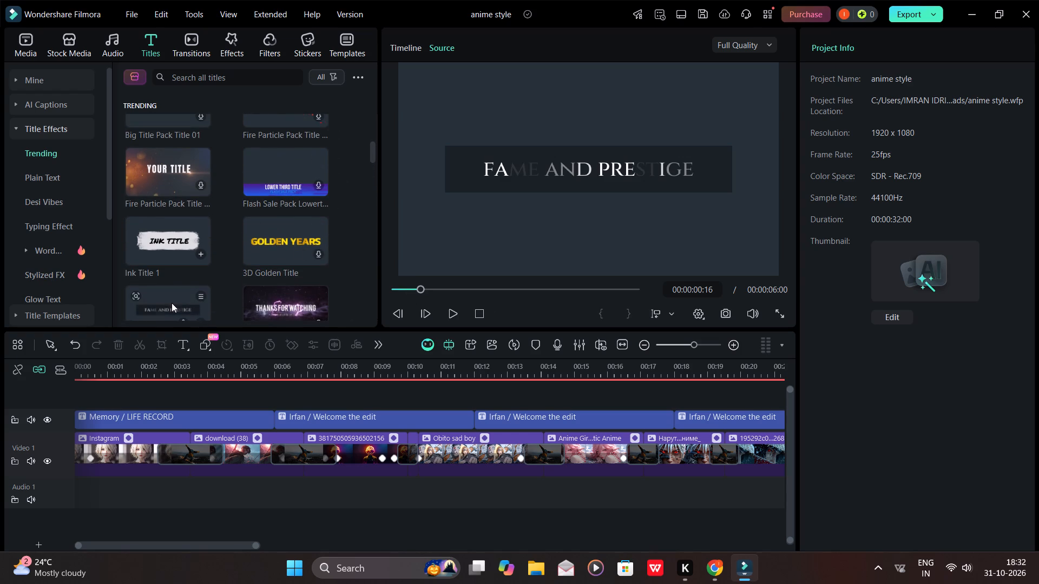
click(170, 224)
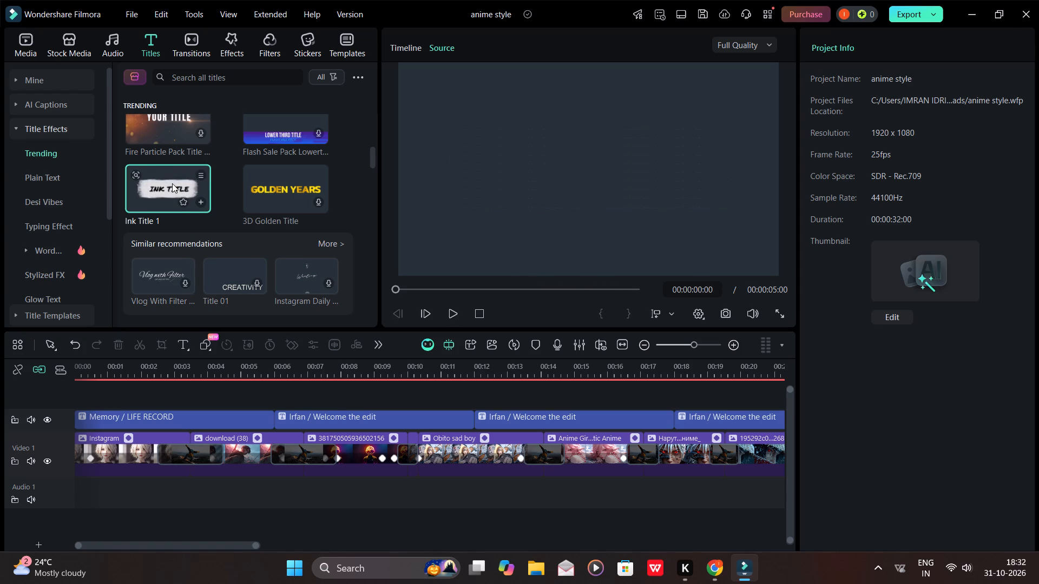
Examine the title and image clips along the timeline at a closer zoom.
scroll(174, 187, left, 1)
scroll(574, 466, left, 2)
ctrl+scroll(583, 450, up, 2)
scroll(394, 441, right, 5)
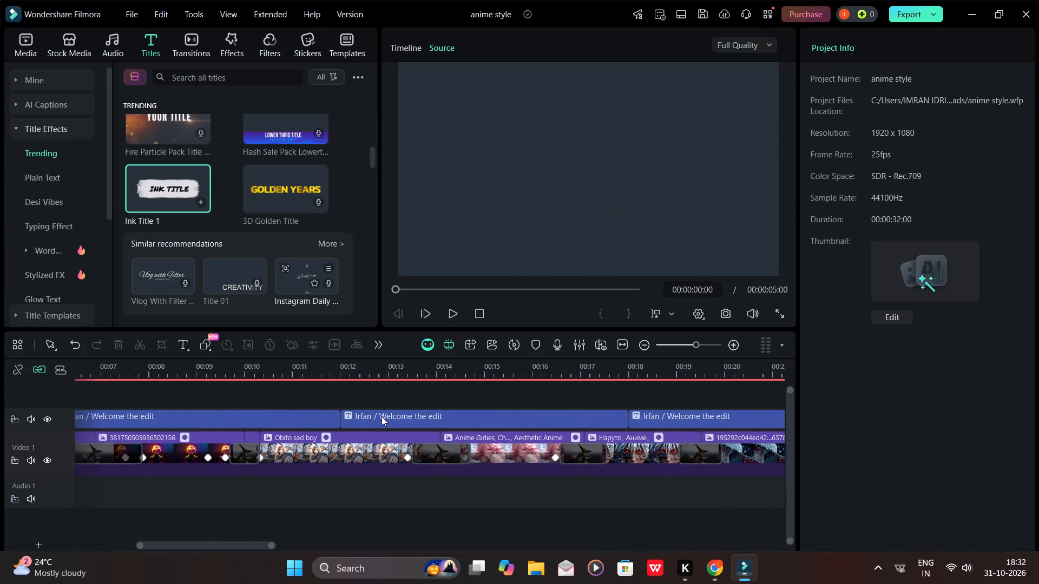
scroll(382, 416, right, 9)
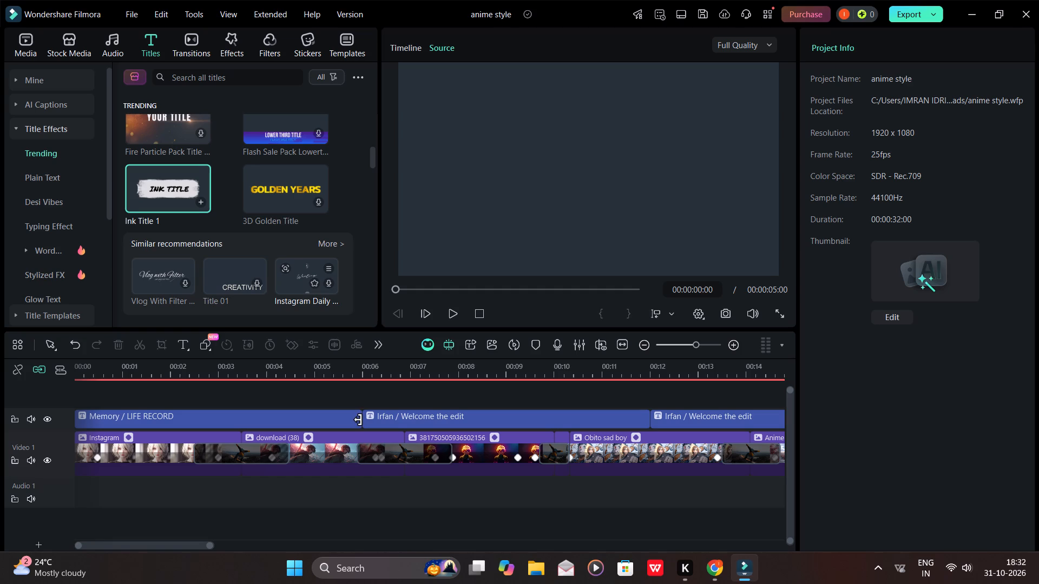
scroll(358, 420, right, 1)
Browse the Plain Text, Desi Vibes and Typing Effect title categories for another title style.
click(45, 181)
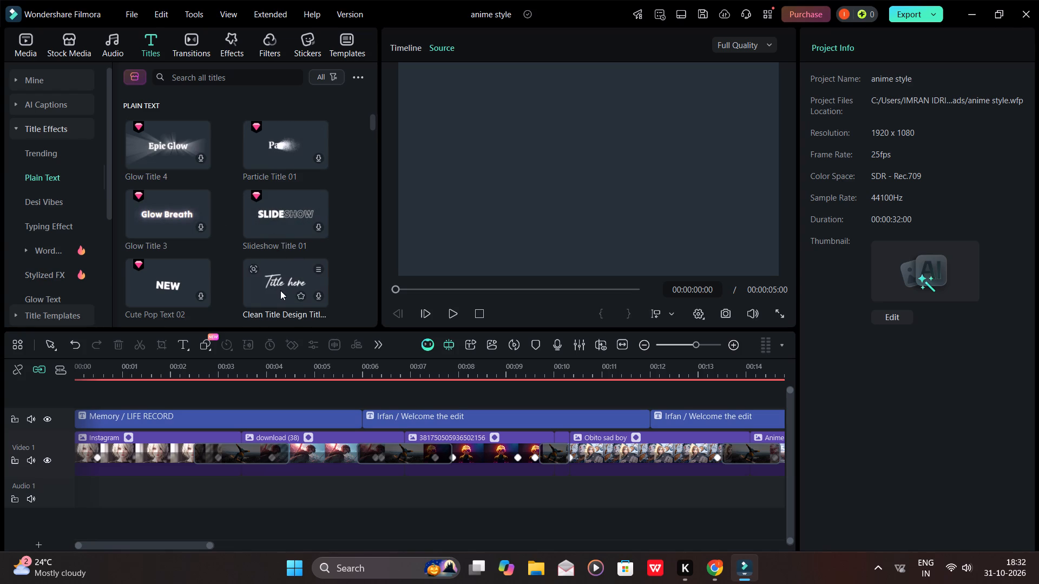
click(51, 205)
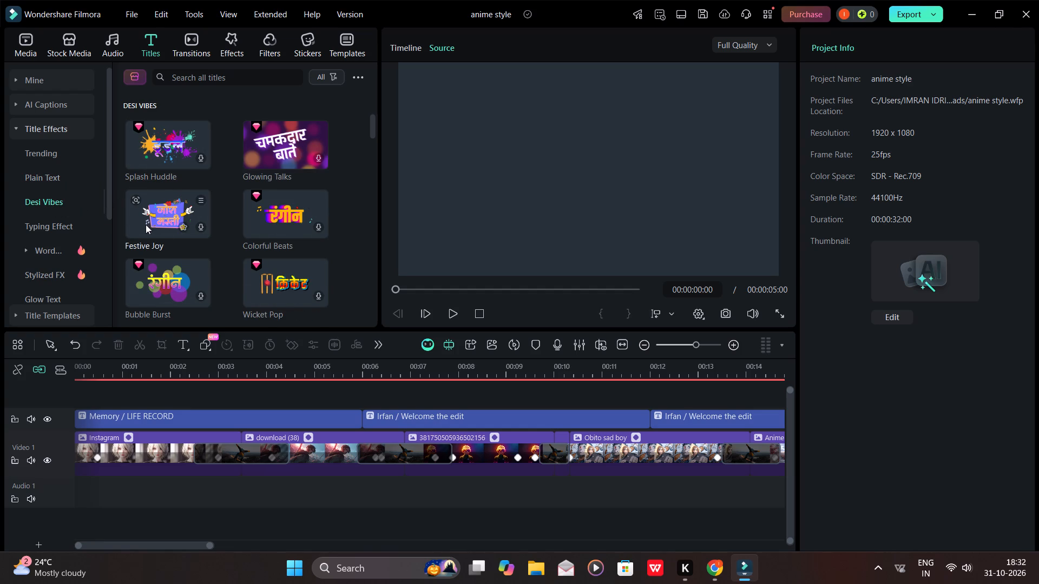
click(65, 227)
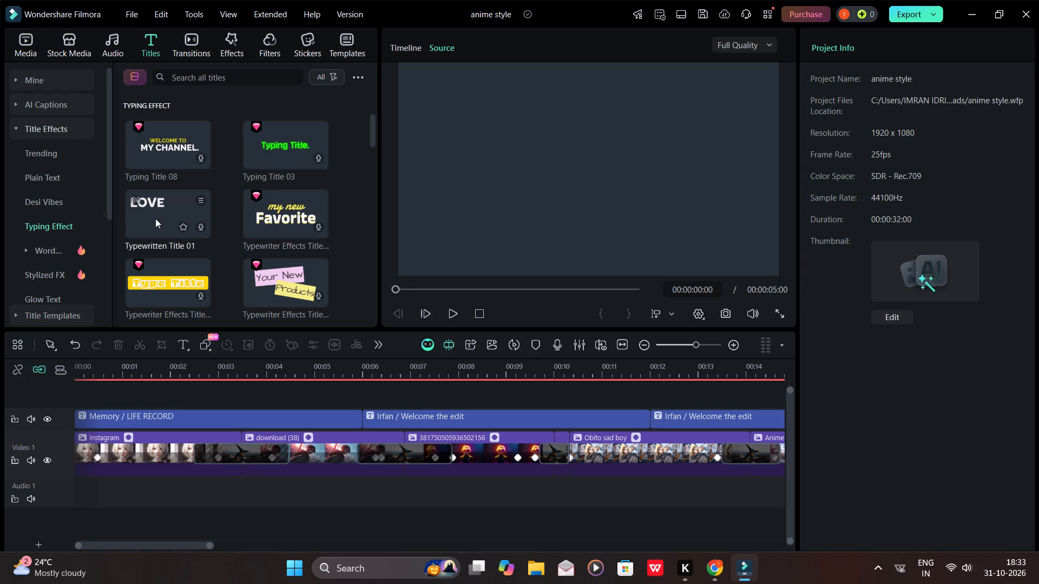
scroll(157, 218, down, 1)
right_drag(200, 202, 208, 198)
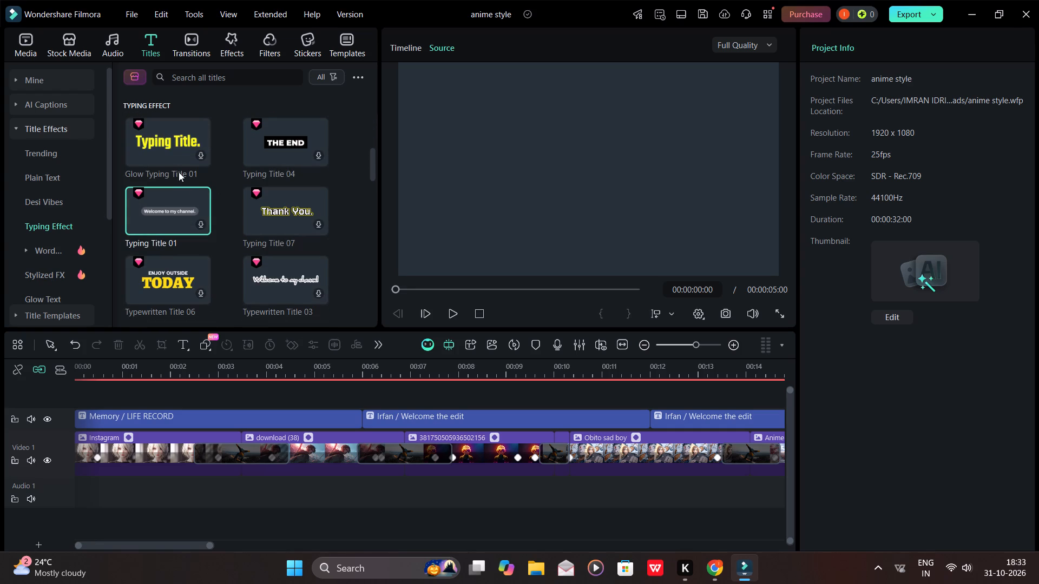
scroll(48, 255, down, 1)
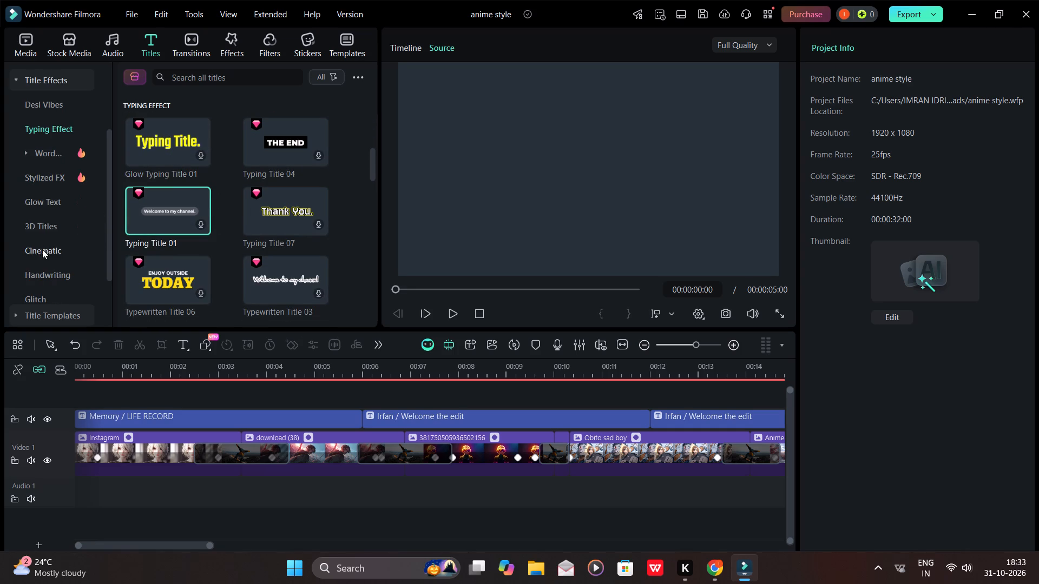
scroll(34, 177, down, 1)
Browse the Stylized FX, 3D Titles, Neon and Lower Thirds title categories for another title style.
click(48, 176)
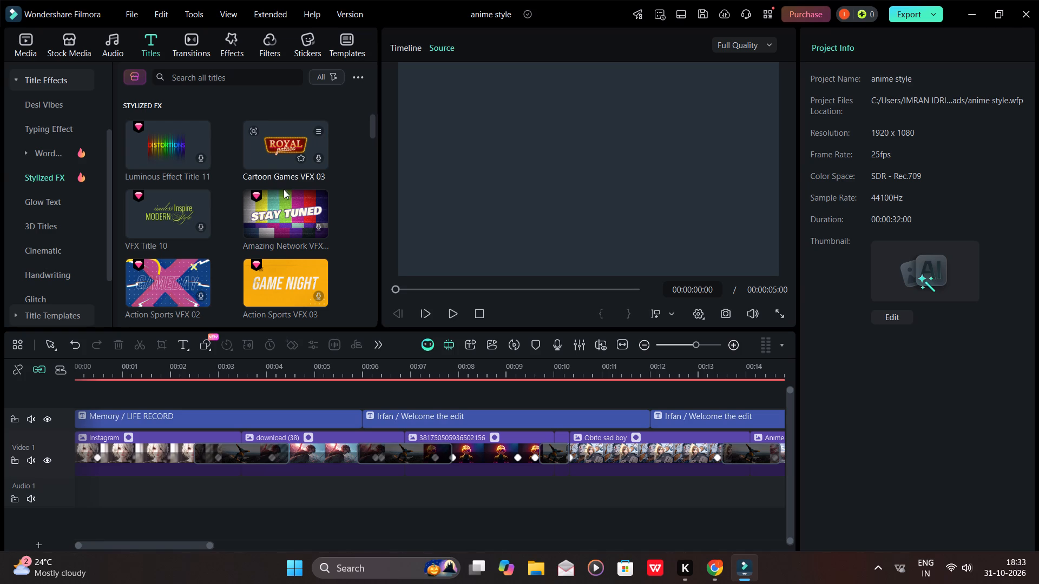
scroll(75, 245, down, 1)
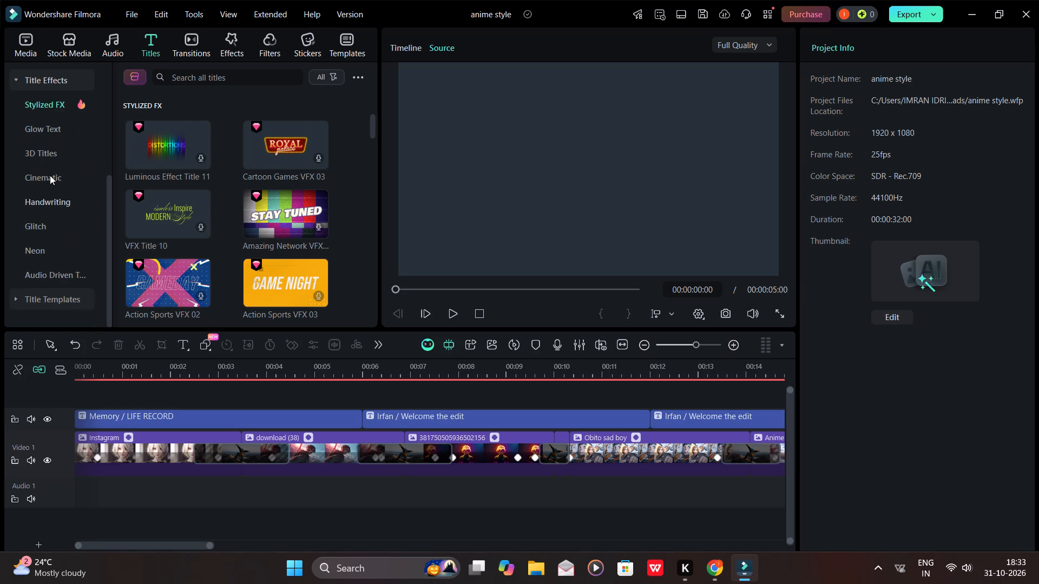
click(61, 155)
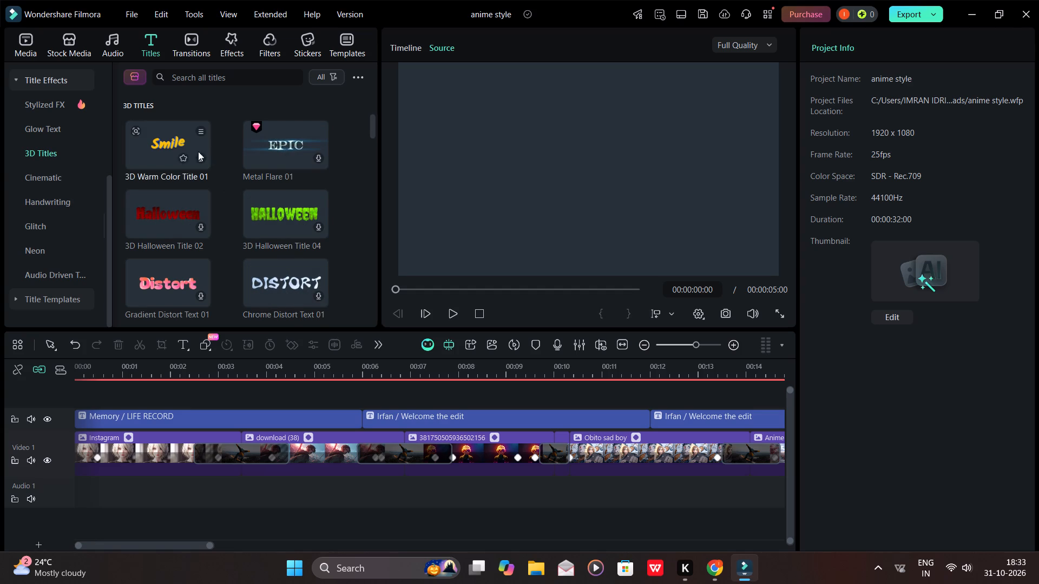
scroll(203, 237, down, 1)
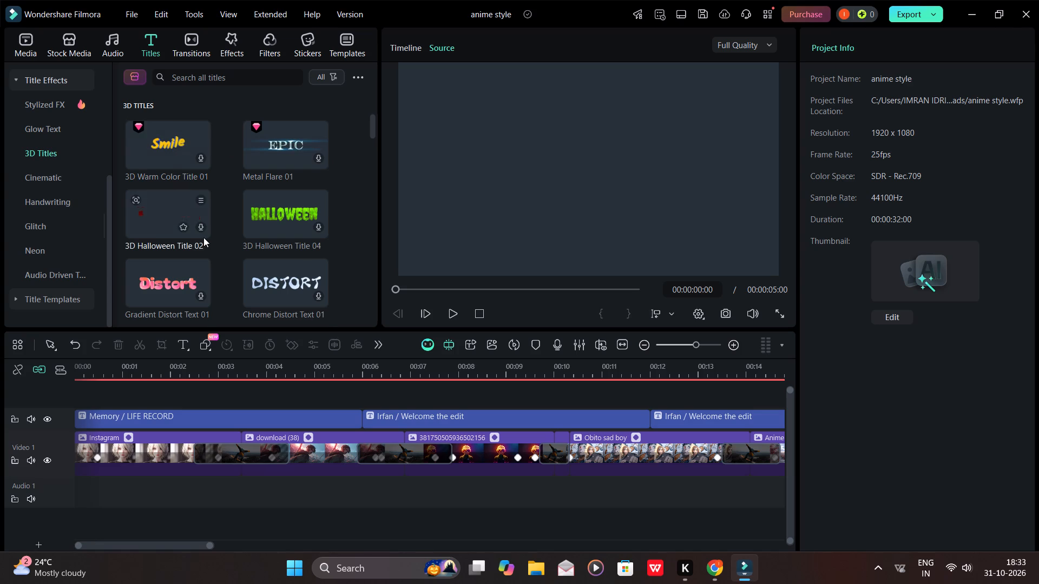
scroll(203, 237, down, 1)
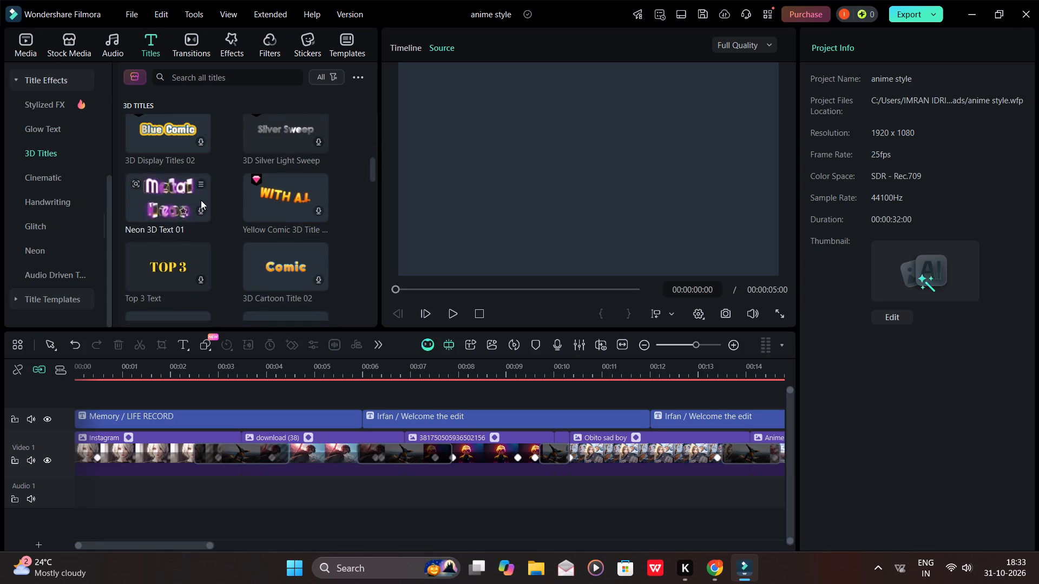
scroll(54, 258, down, 1)
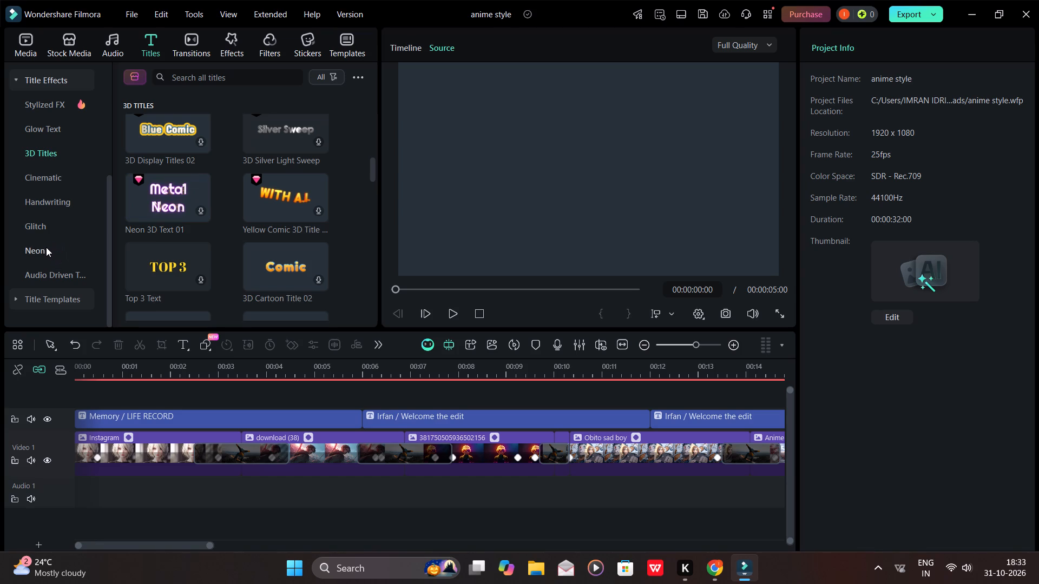
click(46, 247)
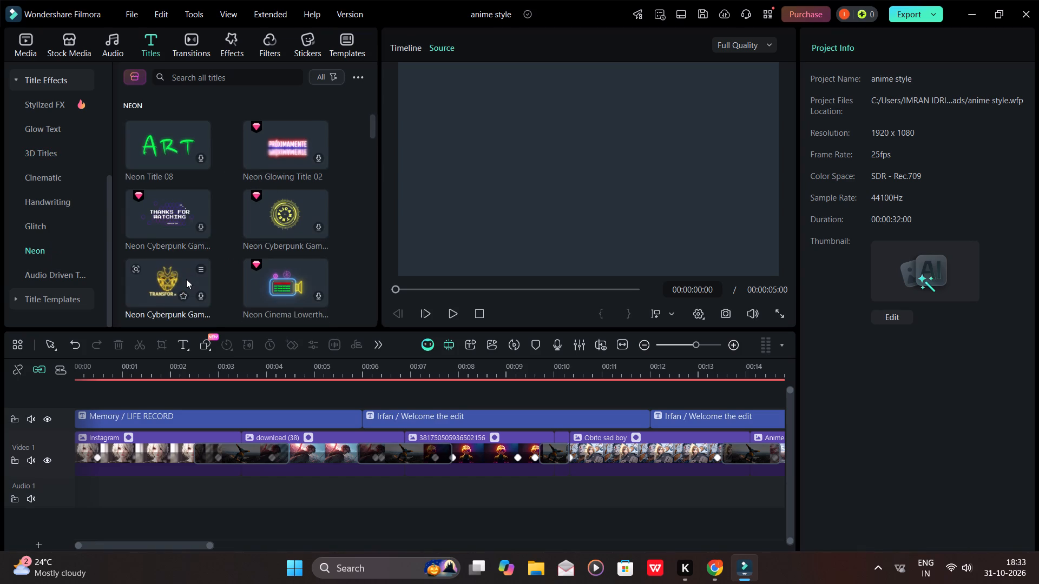
scroll(231, 248, down, 2)
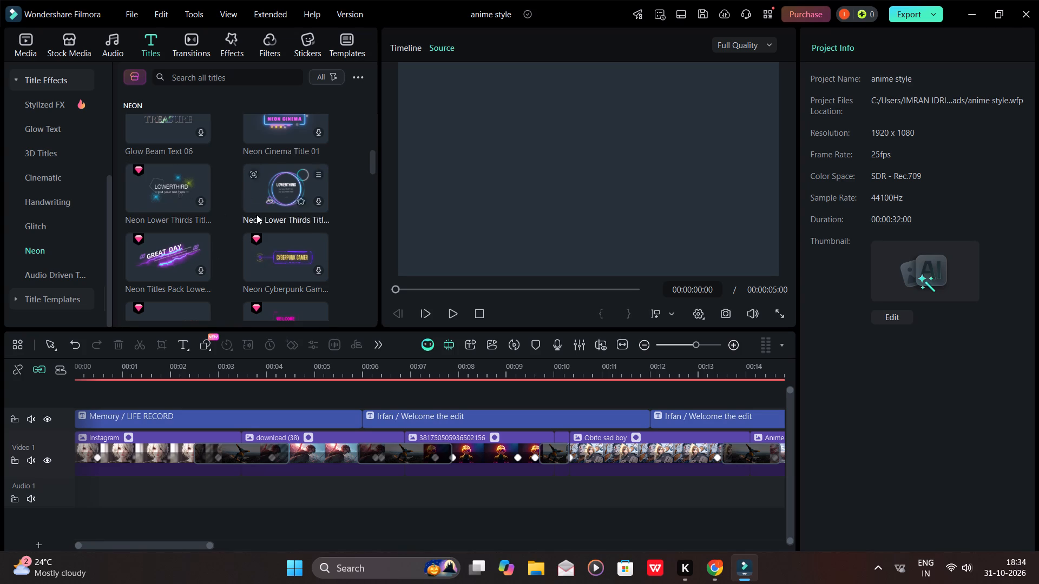
scroll(216, 360, right, 1)
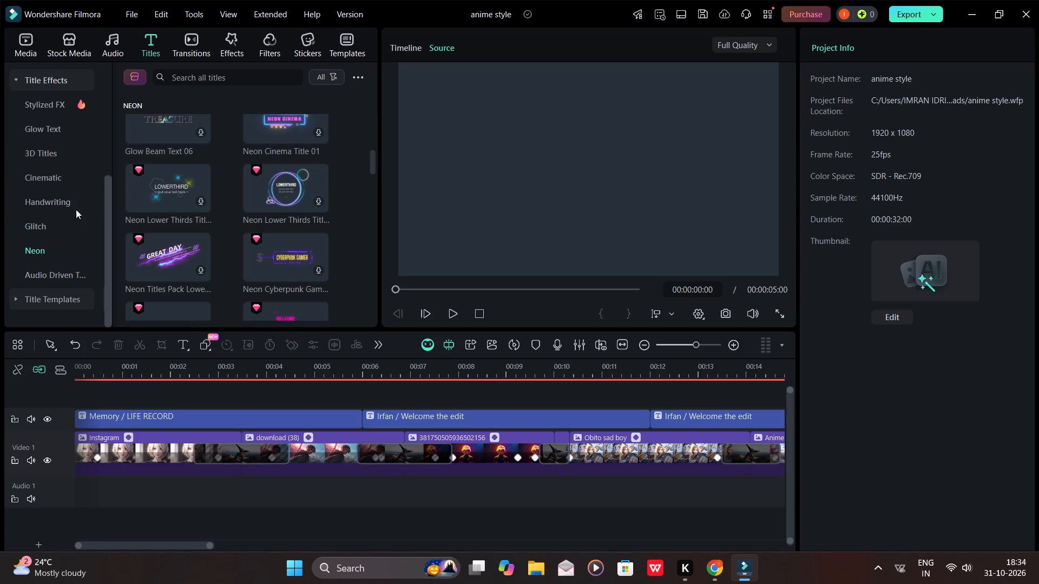
scroll(62, 287, down, 1)
click(36, 299)
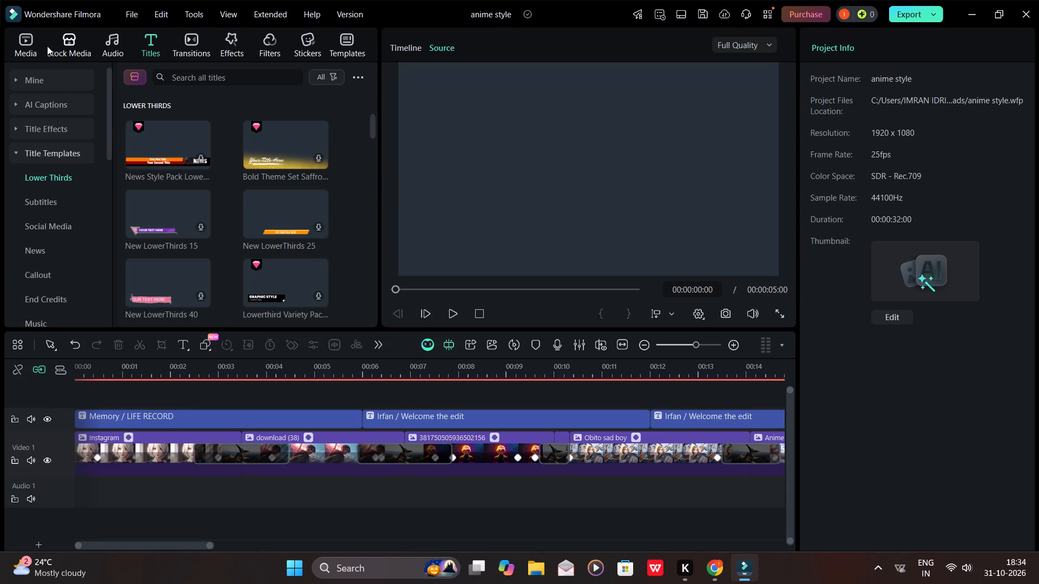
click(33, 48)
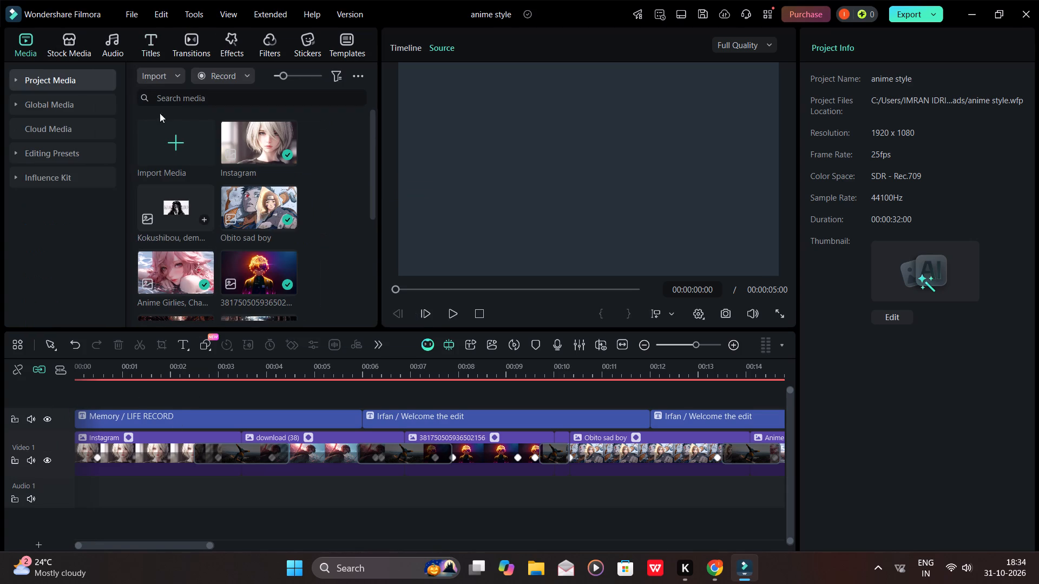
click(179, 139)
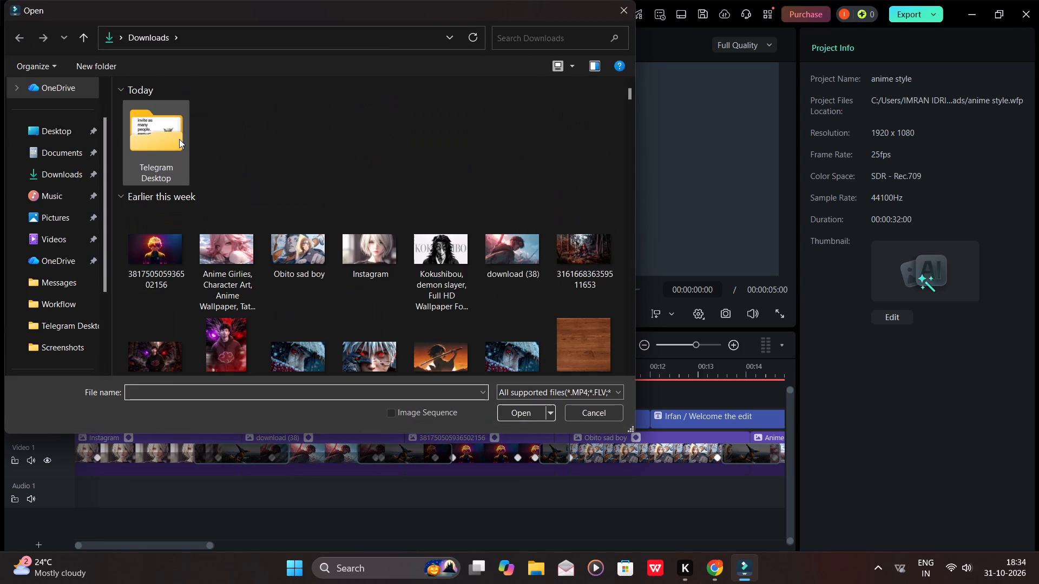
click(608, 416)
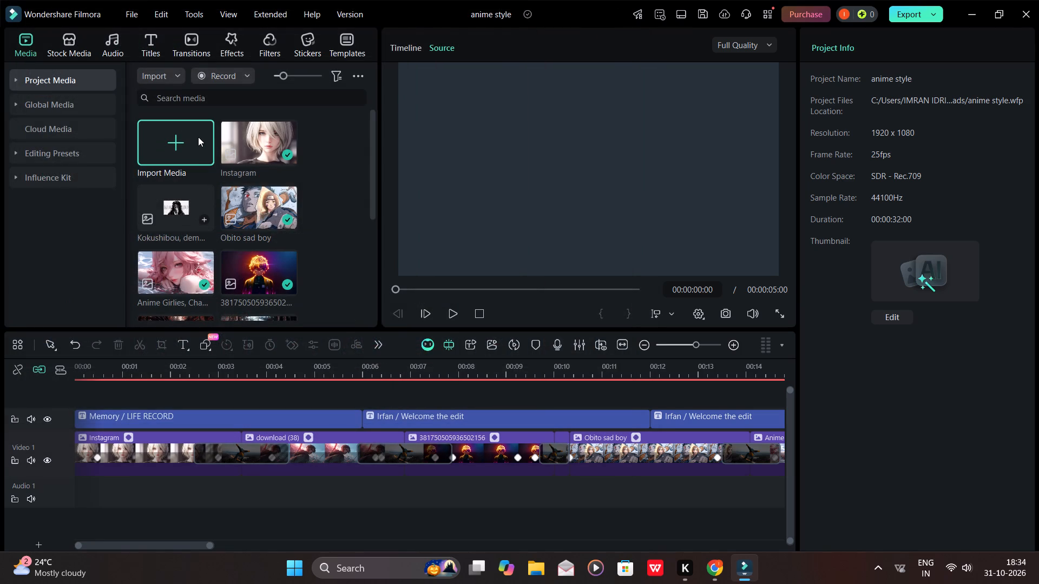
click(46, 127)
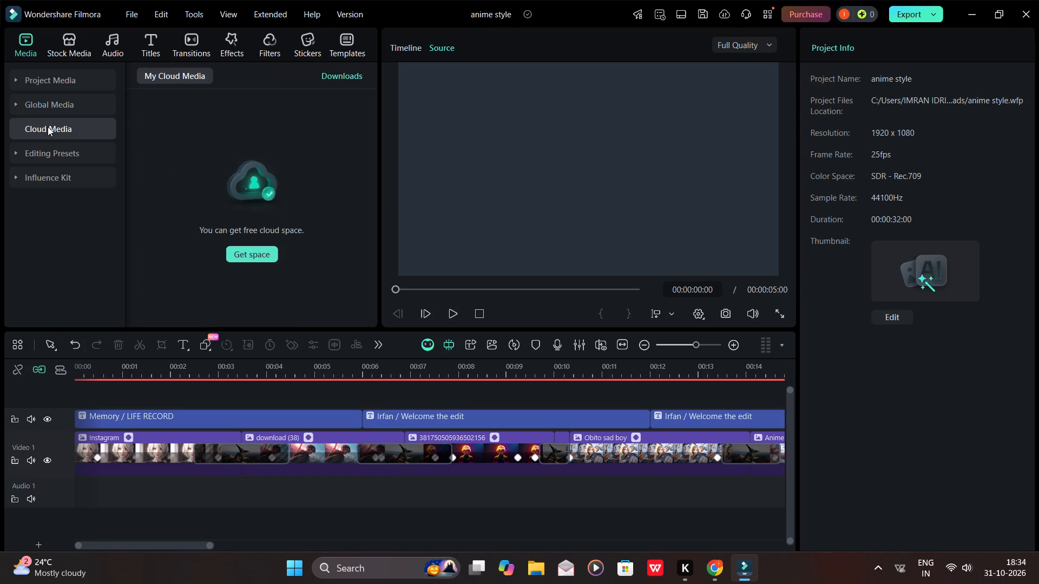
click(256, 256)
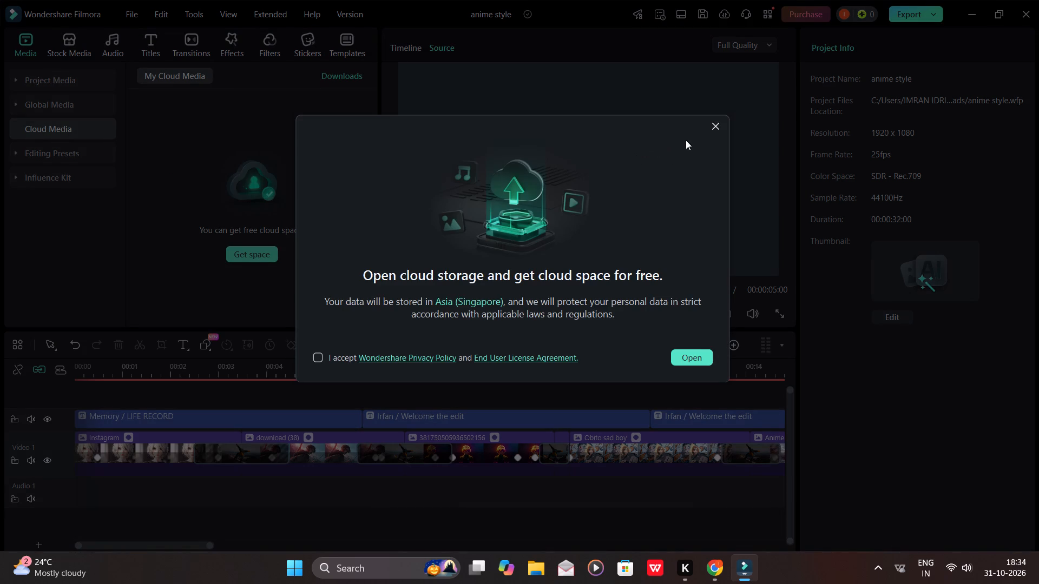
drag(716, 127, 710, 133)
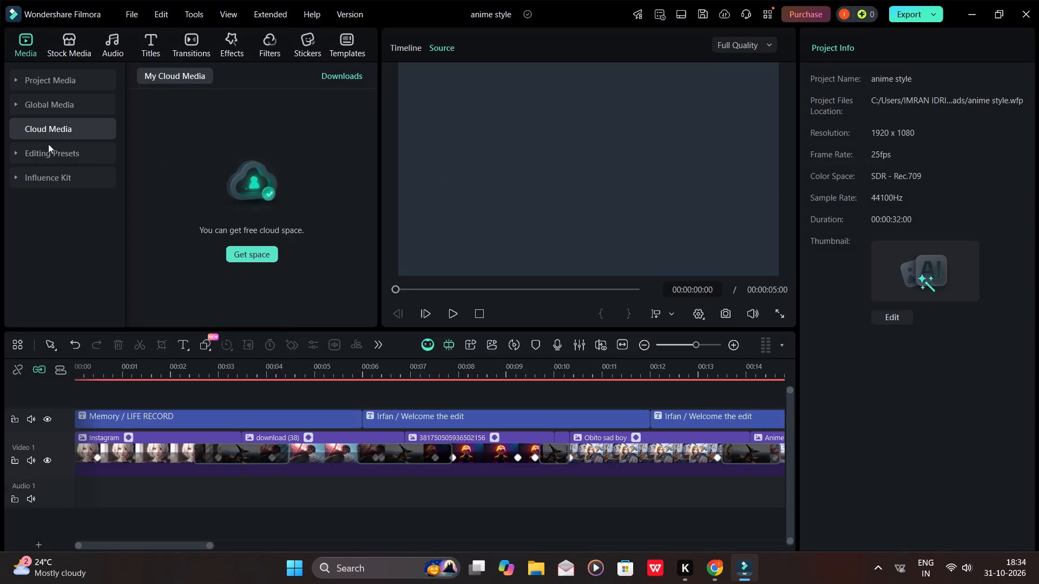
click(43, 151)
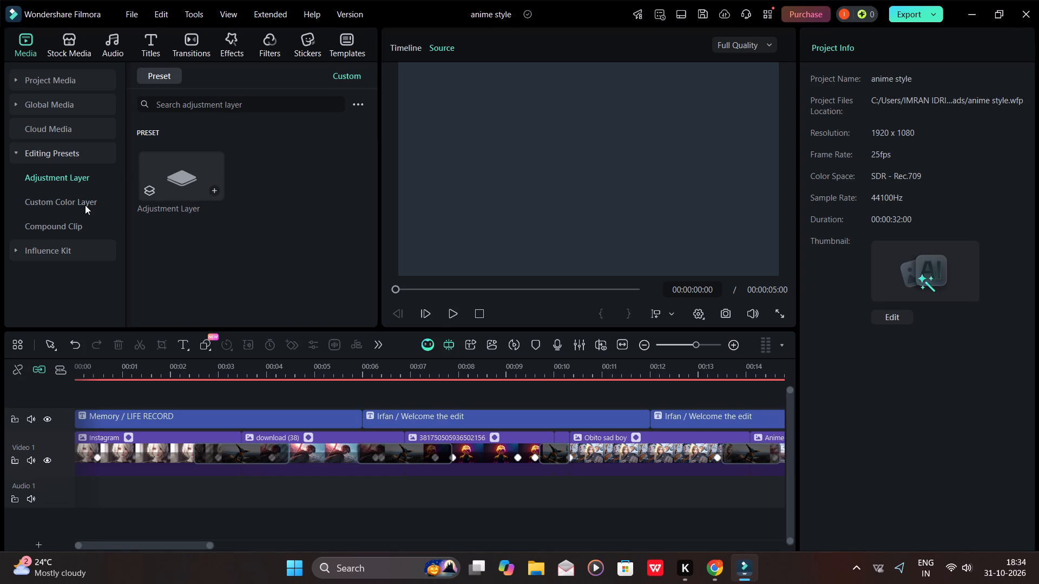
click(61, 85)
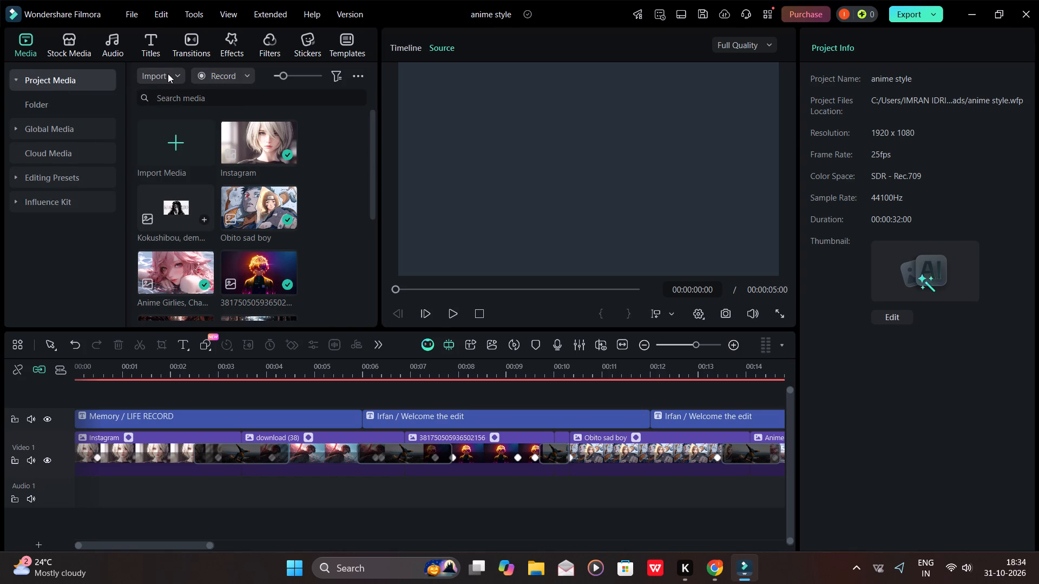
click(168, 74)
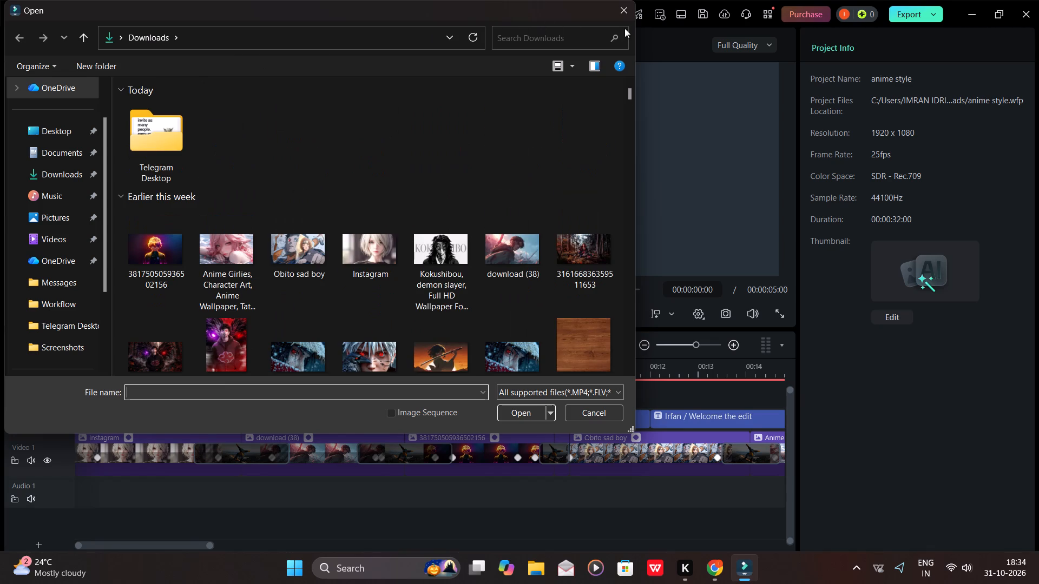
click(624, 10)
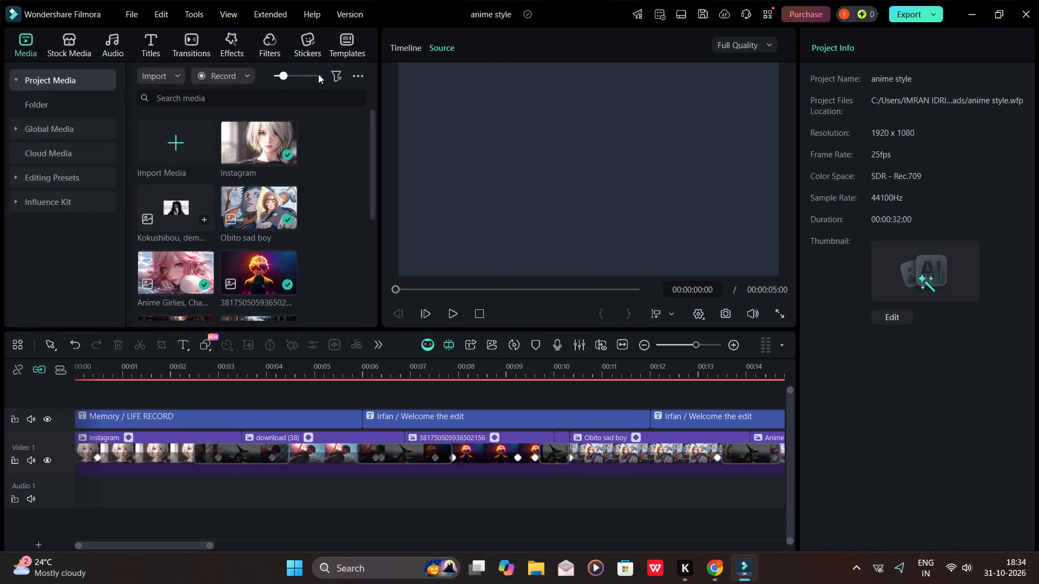
Browse the template, sticker, filter (Basic and Halloween), transition and stock media libraries for further elements to add.
click(352, 44)
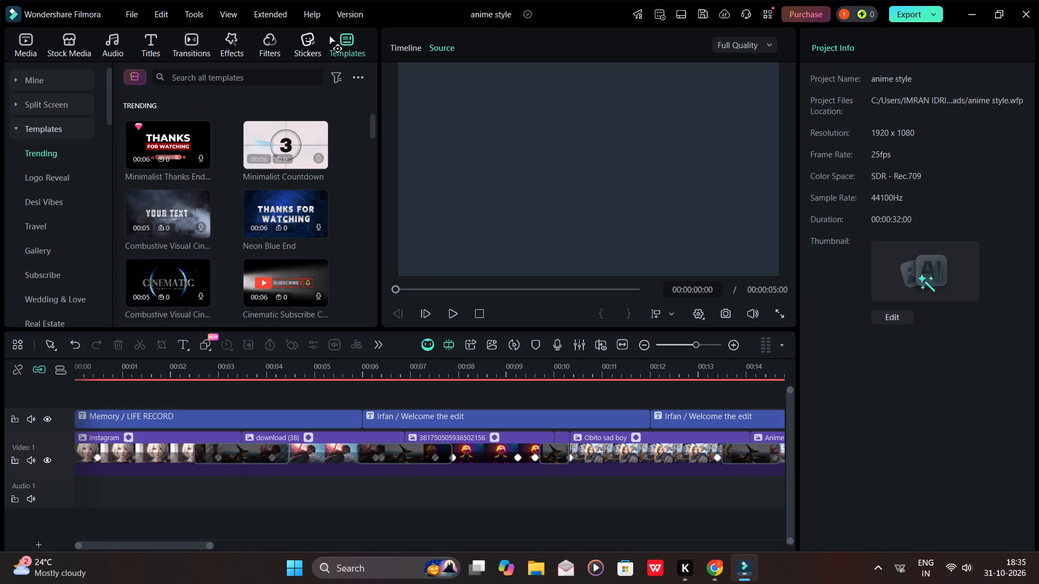
click(312, 43)
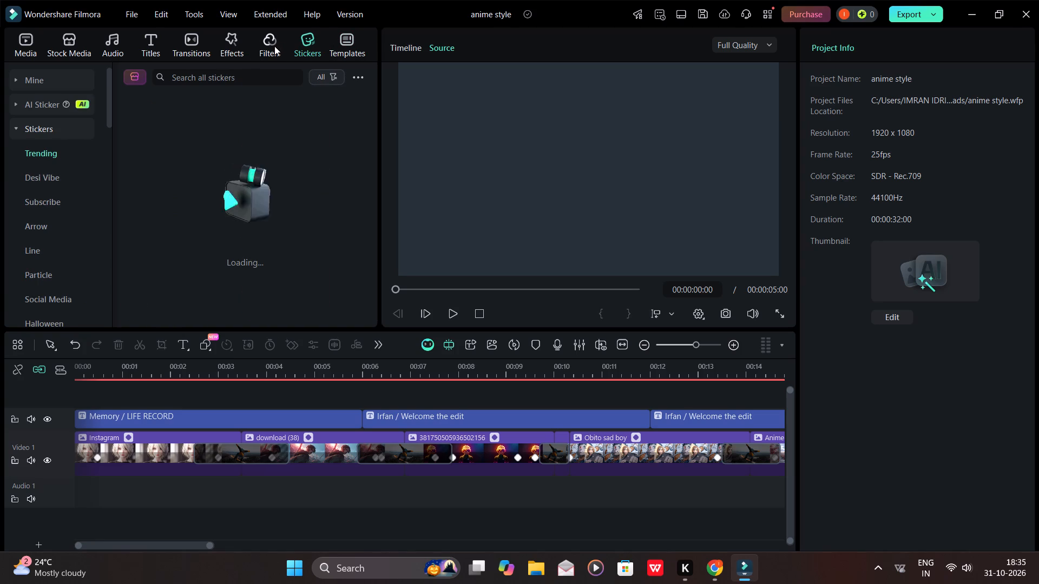
click(274, 46)
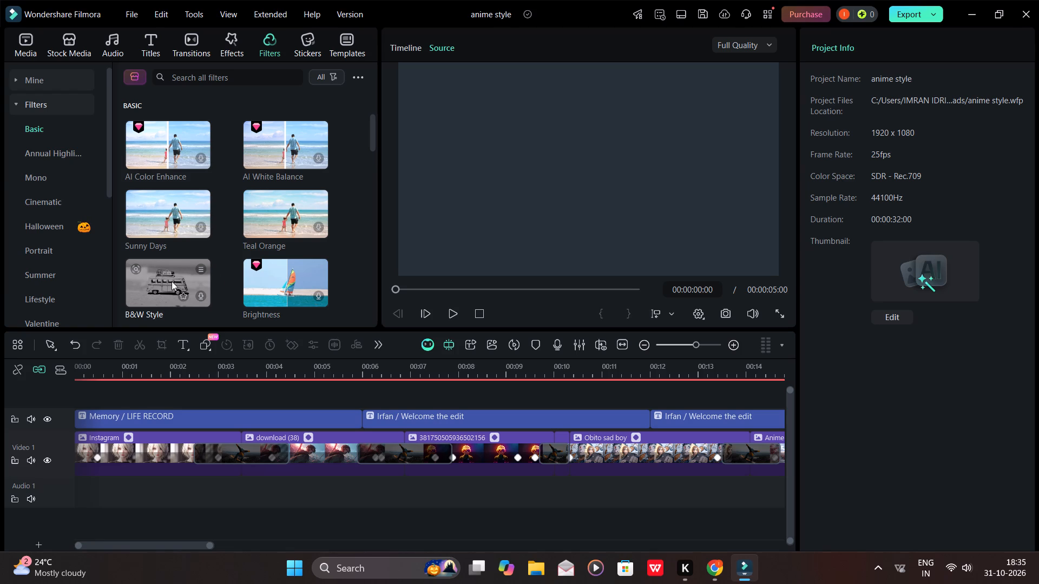
scroll(172, 281, down, 1)
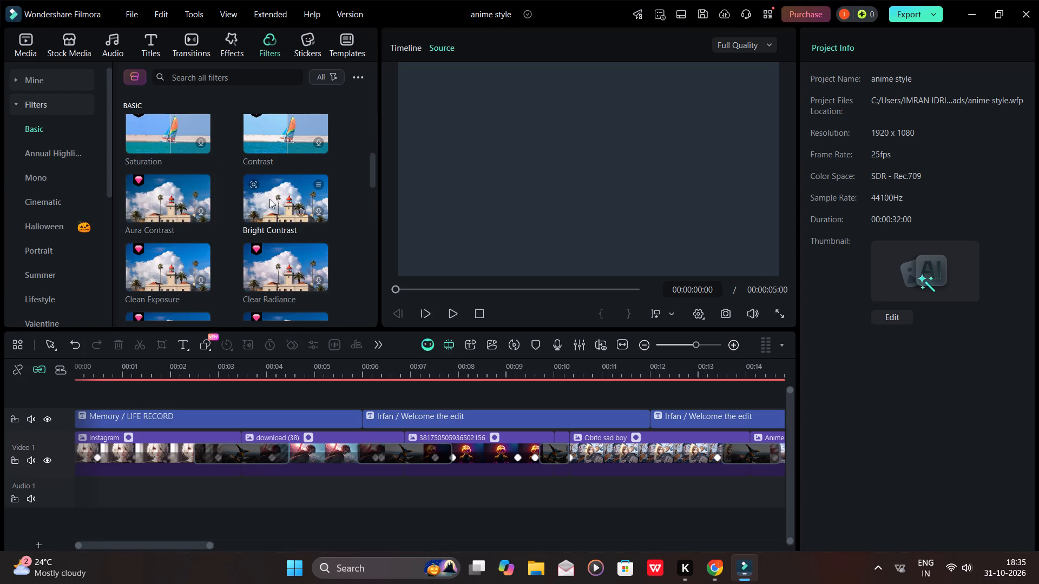
click(64, 225)
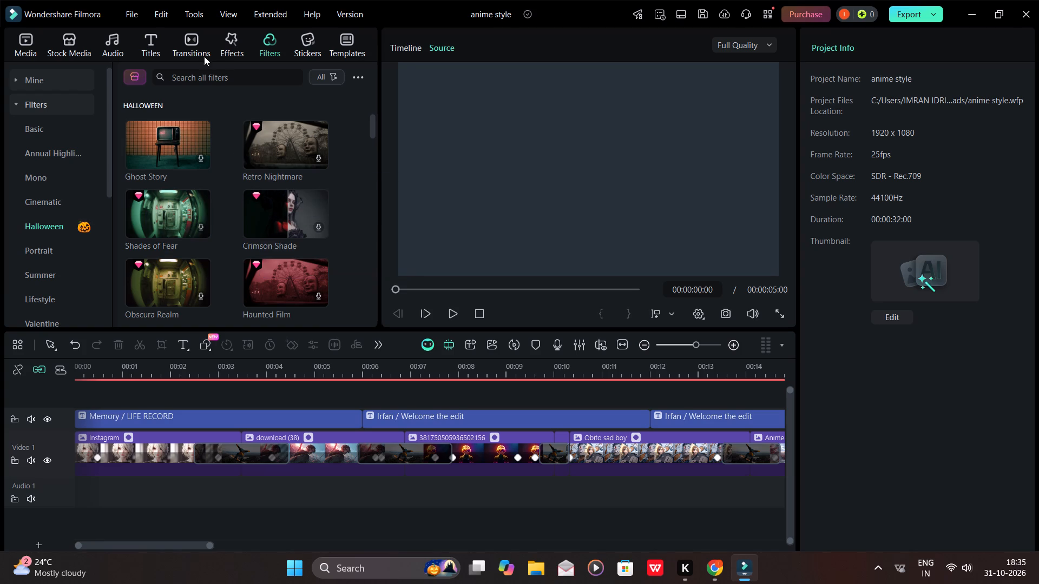
click(193, 42)
click(149, 44)
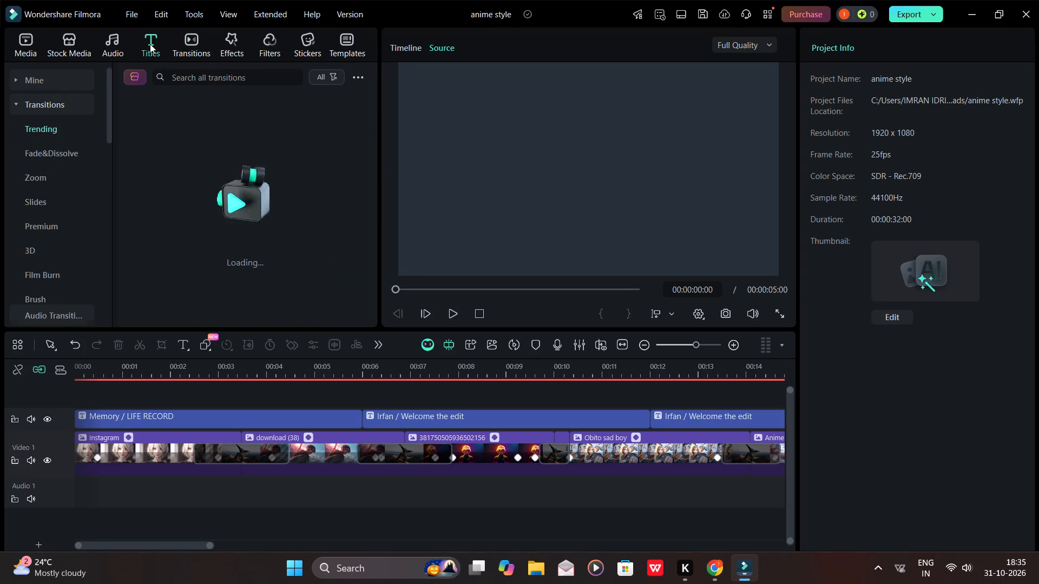
click(113, 42)
click(71, 50)
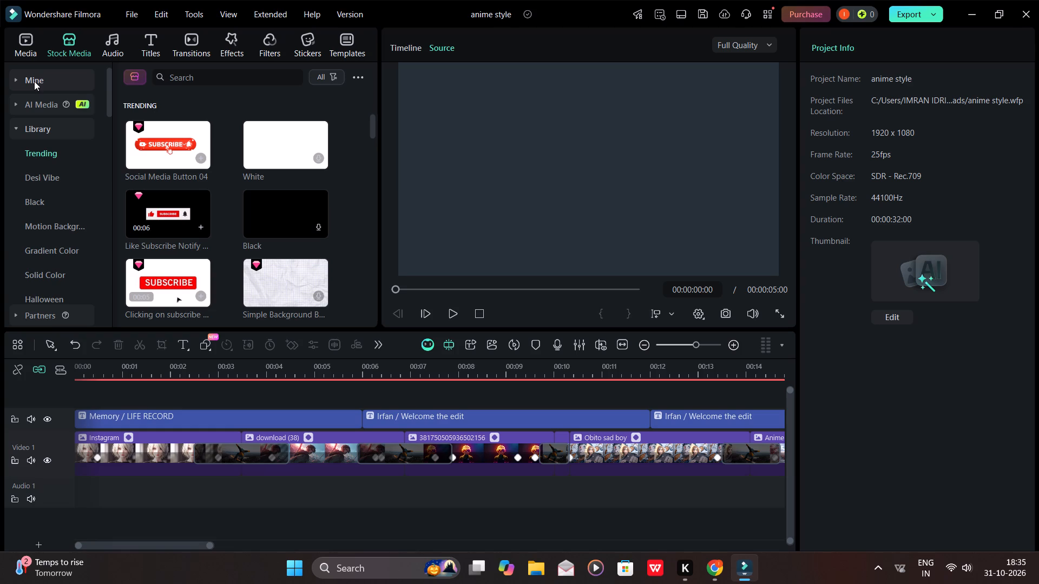
Examine the title and image clips along the timeline and preview the frame at about 12 seconds.
scroll(228, 451, right, 1)
scroll(357, 394, left, 1)
scroll(363, 398, right, 3)
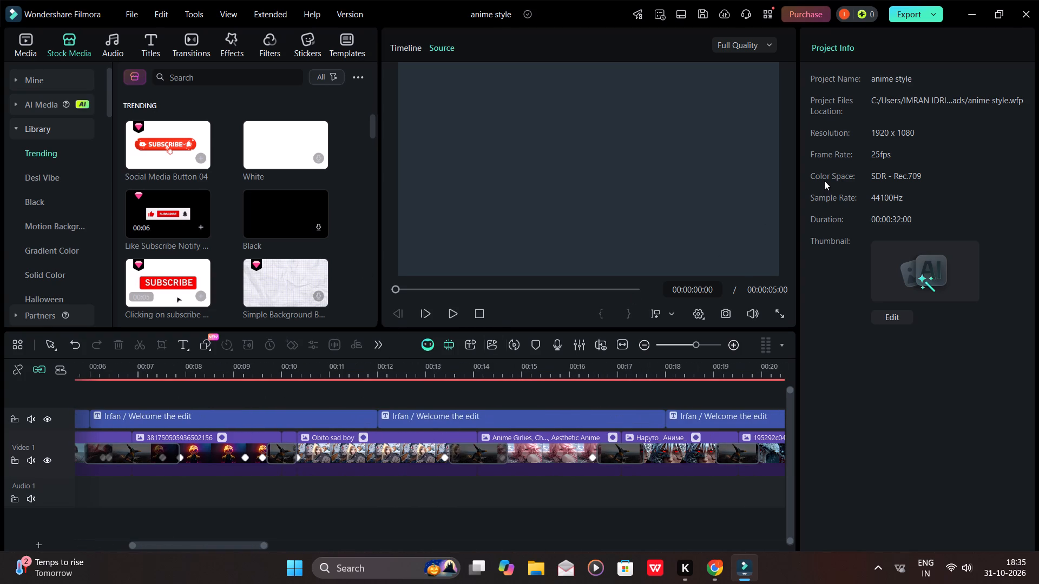
right_drag(785, 219, 761, 239)
scroll(722, 270, right, 2)
click(393, 369)
scroll(396, 368, right, 3)
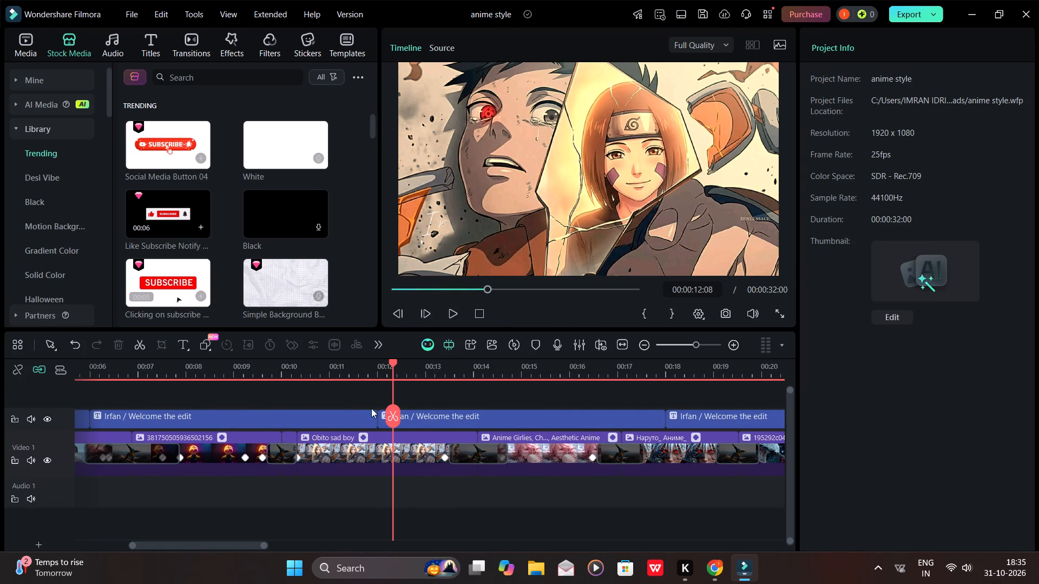
scroll(344, 403, right, 7)
scroll(300, 390, right, 1)
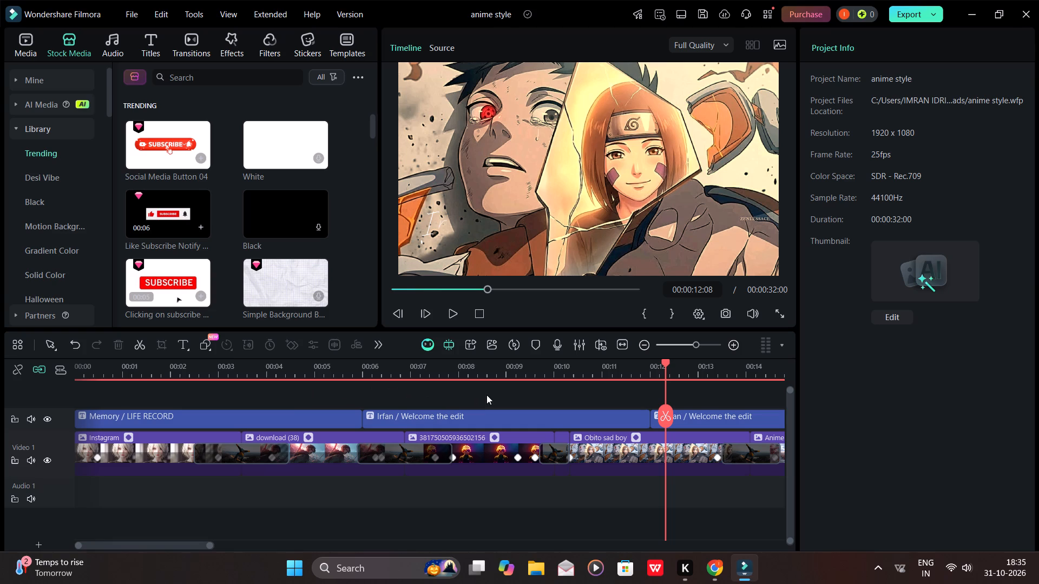
scroll(486, 395, right, 1)
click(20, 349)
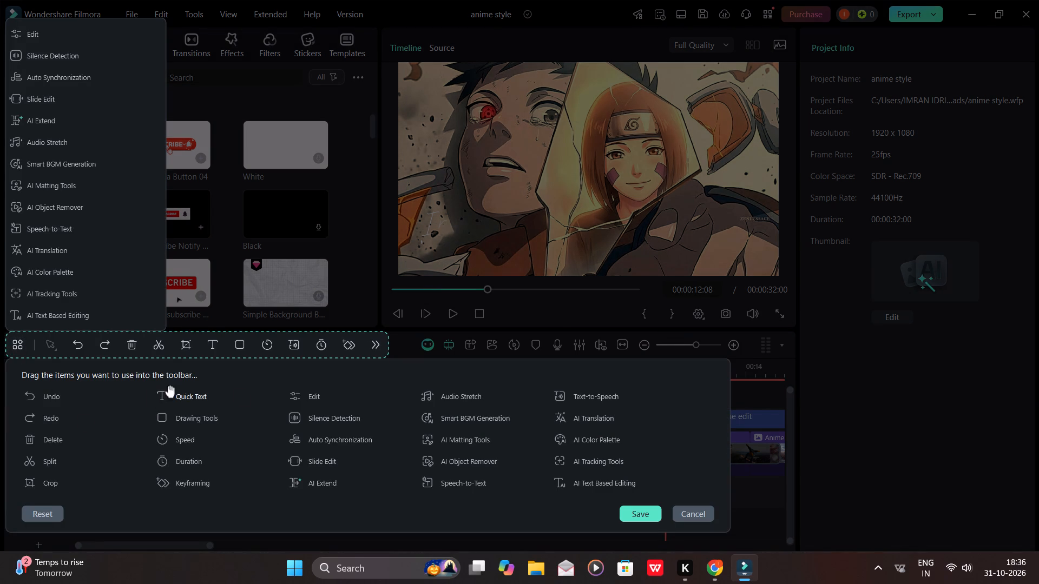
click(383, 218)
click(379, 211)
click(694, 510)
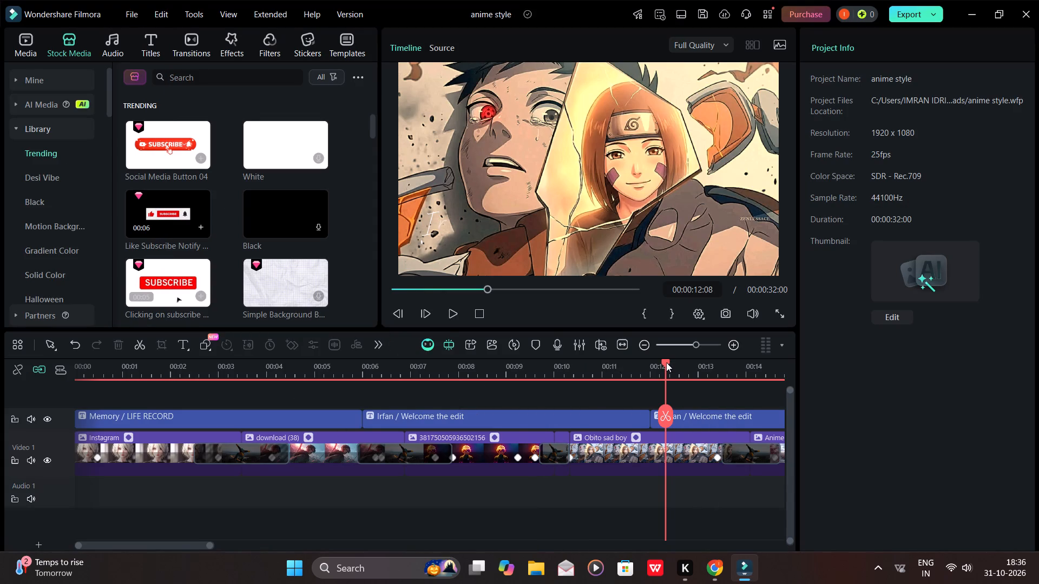
Move the playhead back to the start of the timeline.
drag(666, 362, 60, 388)
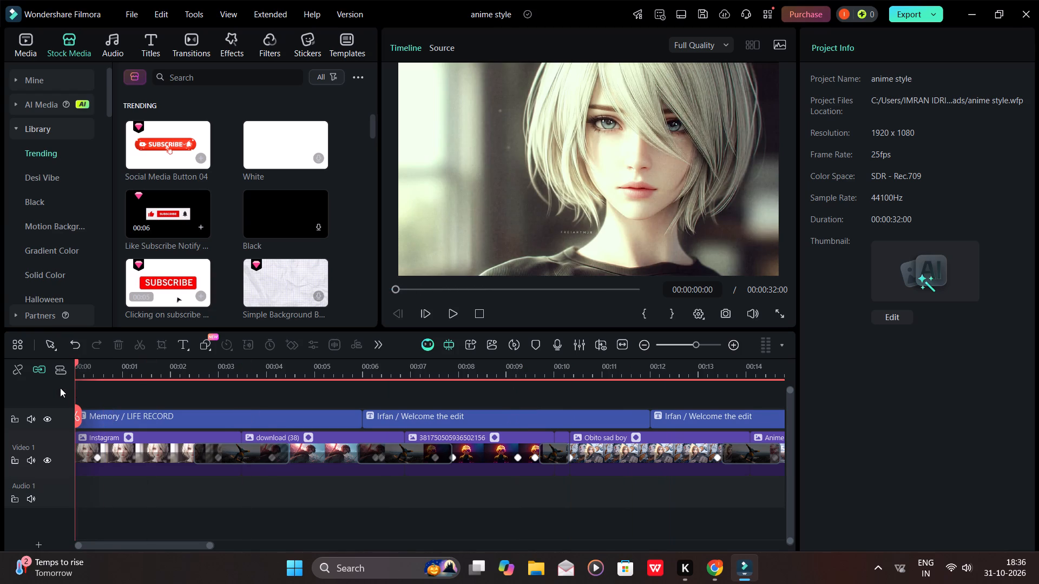
drag(60, 388, 59, 388)
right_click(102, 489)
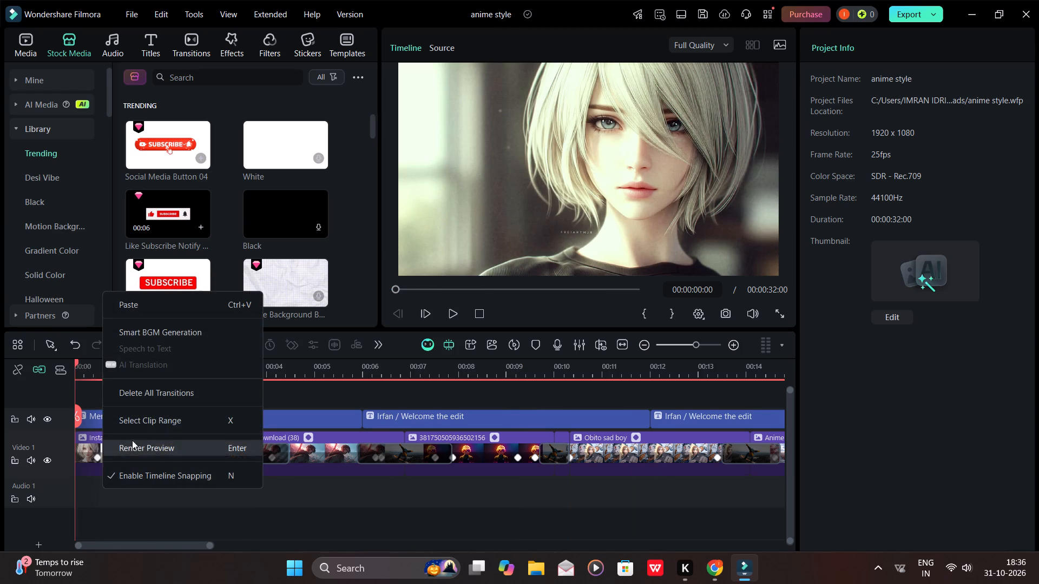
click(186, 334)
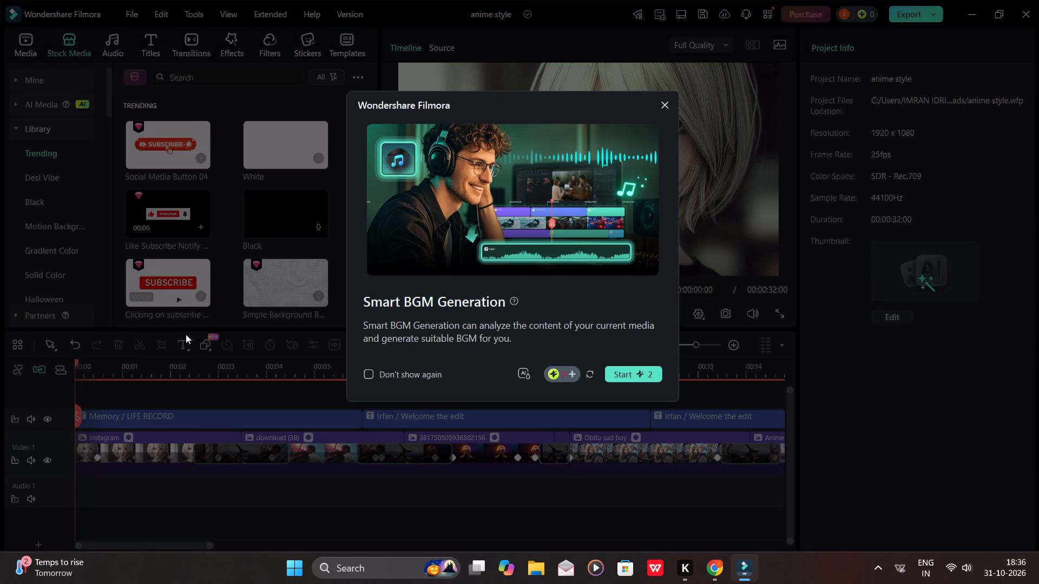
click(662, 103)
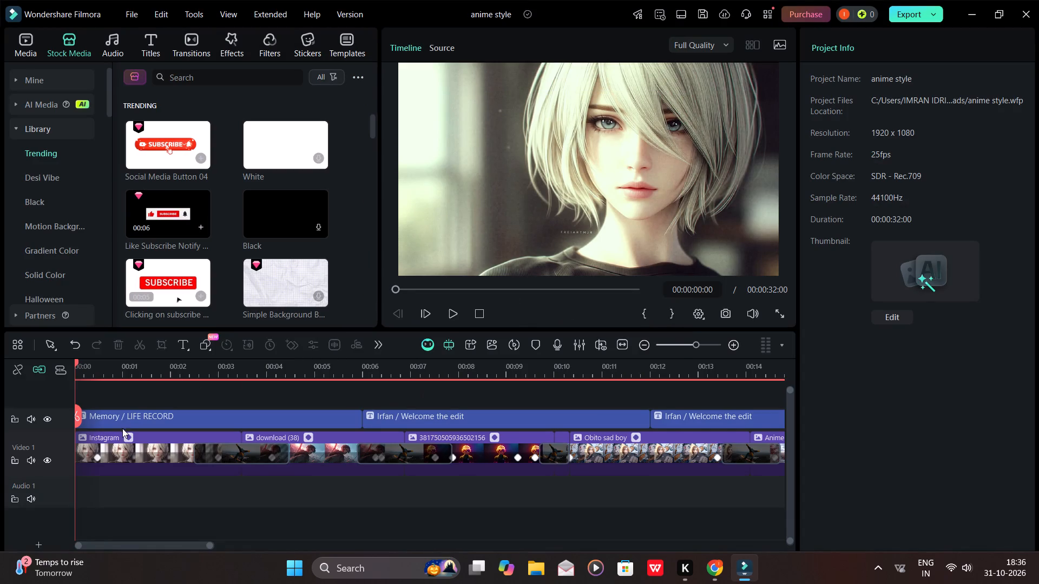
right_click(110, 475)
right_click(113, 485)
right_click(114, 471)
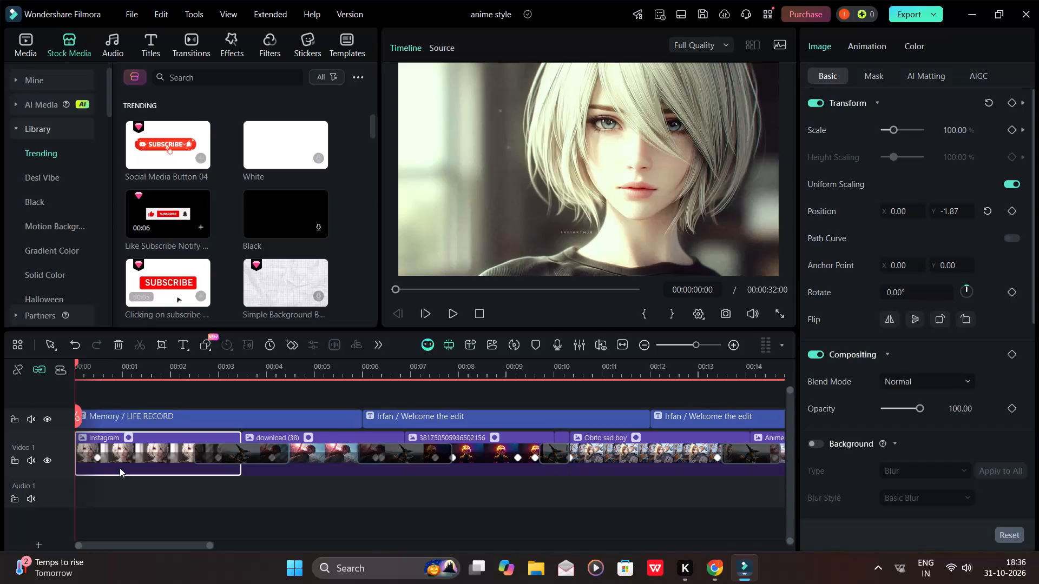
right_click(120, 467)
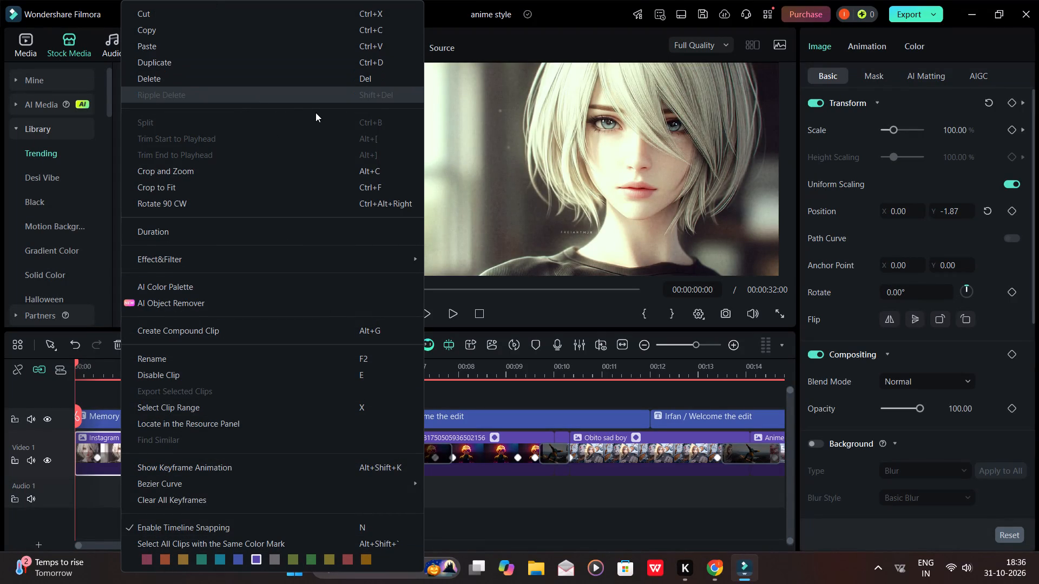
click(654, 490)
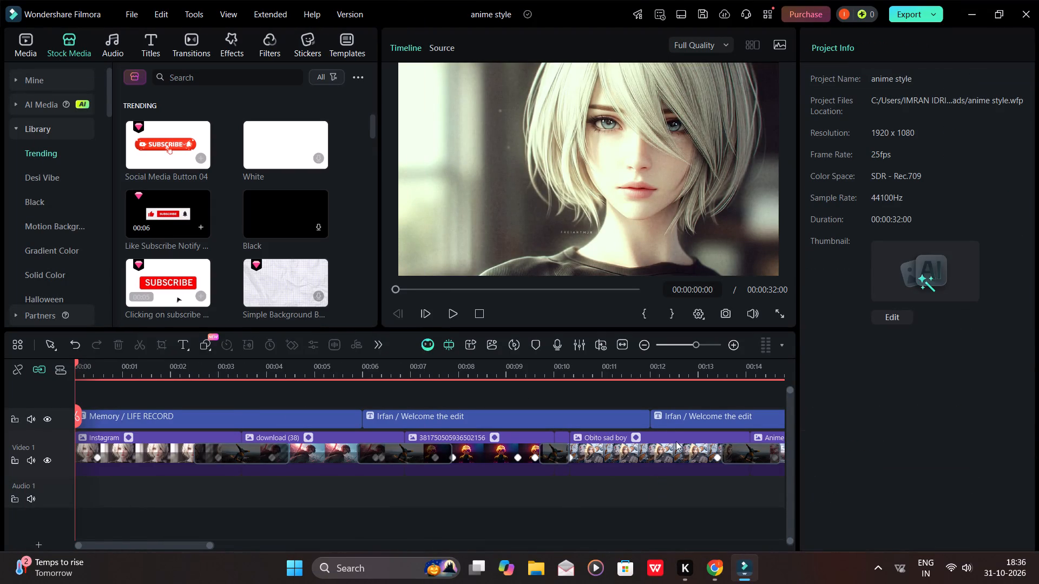
Examine the clips at the end of the timeline and return to its beginning.
scroll(667, 465, left, 12)
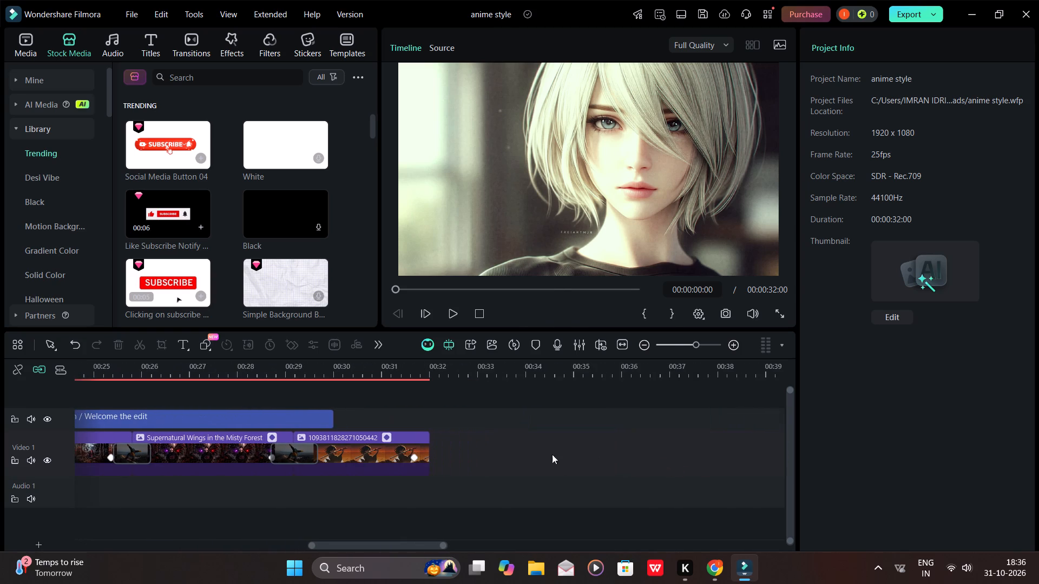
right_click(518, 448)
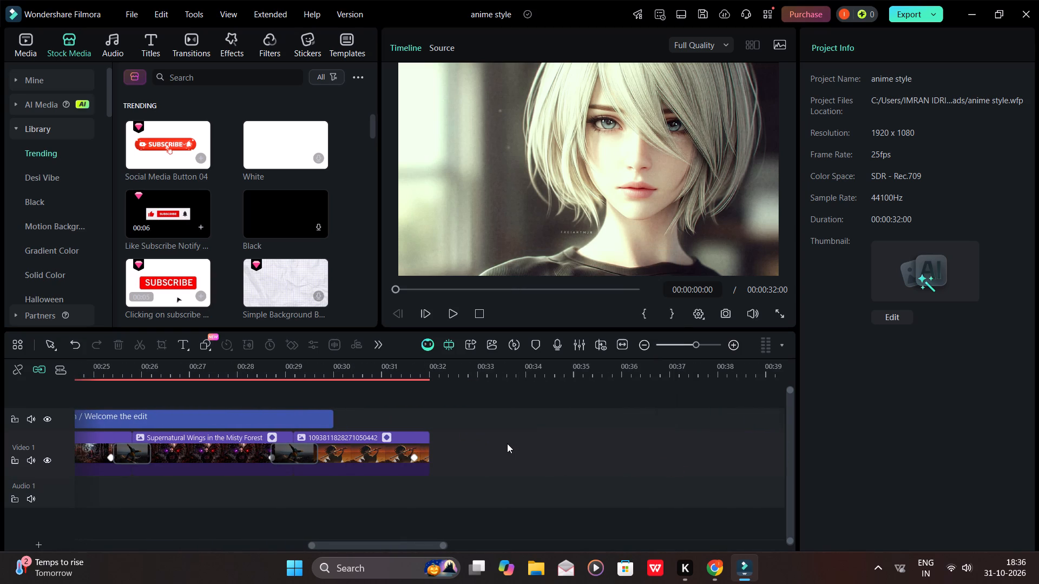
click(507, 443)
scroll(507, 443, right, 17)
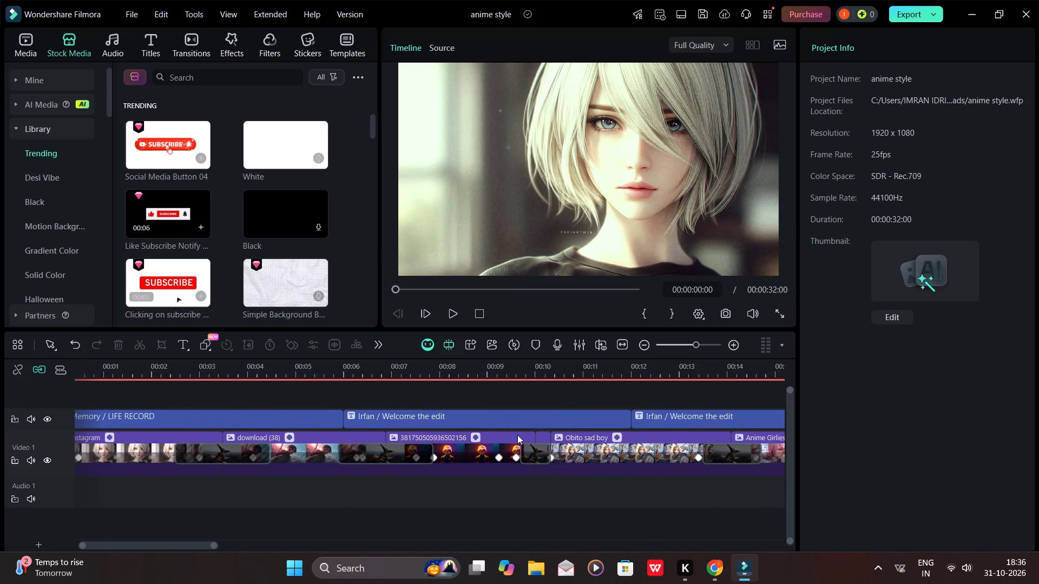
scroll(517, 435, right, 7)
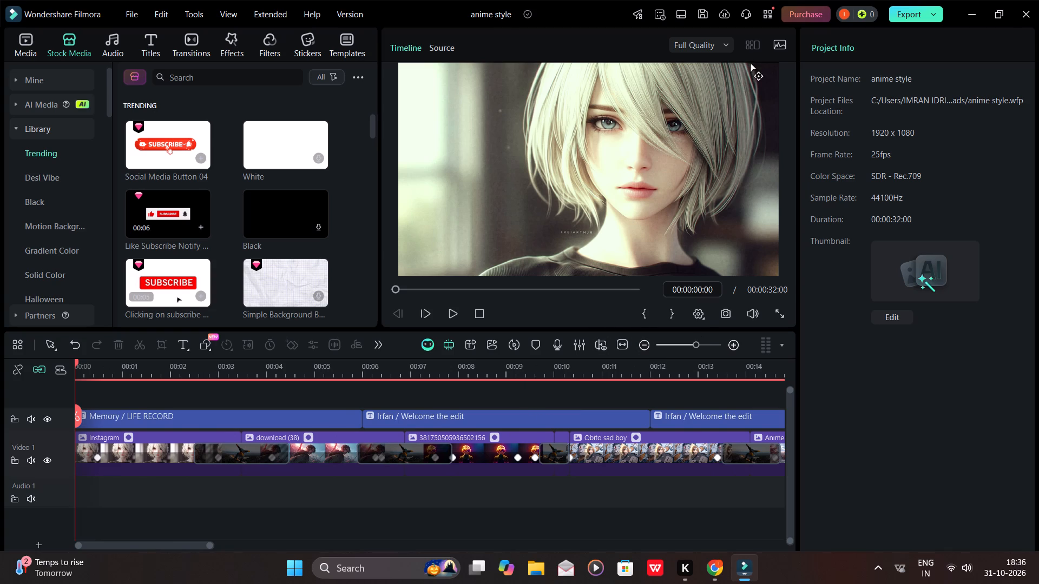
Show the video scopes and play the slideshow from the start to about 28 seconds.
click(778, 43)
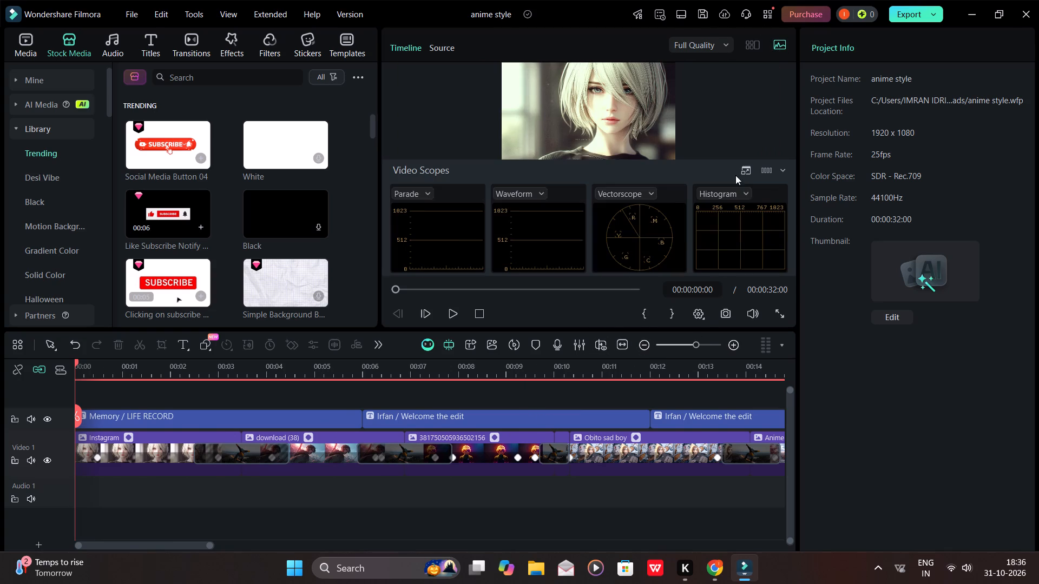
key(space)
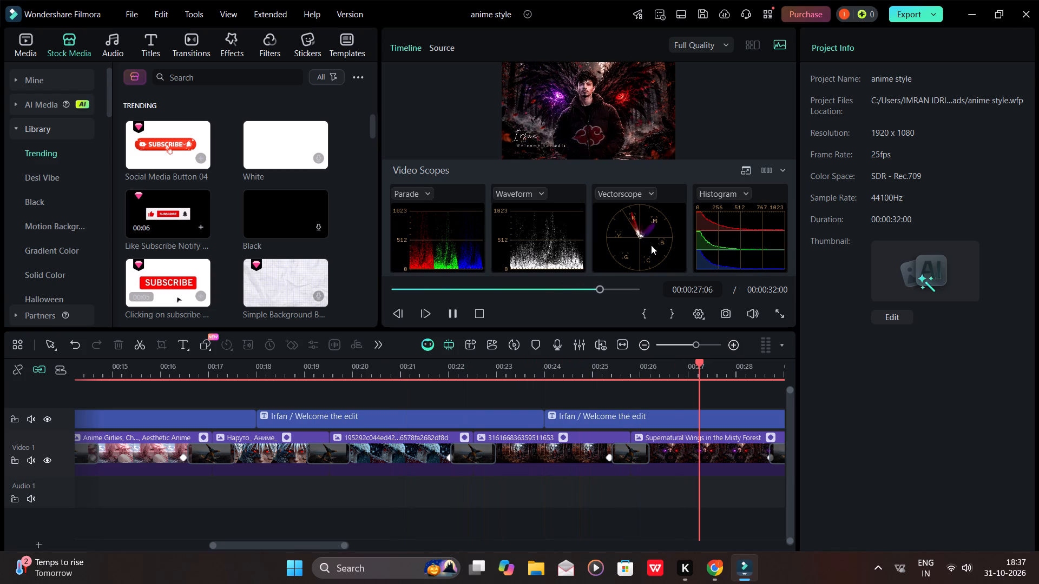
key(space)
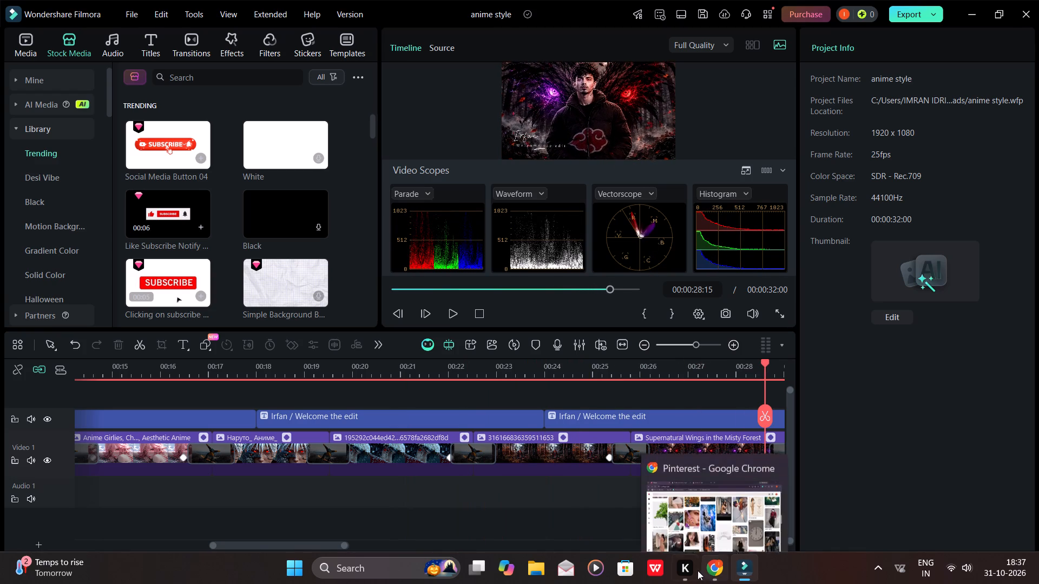